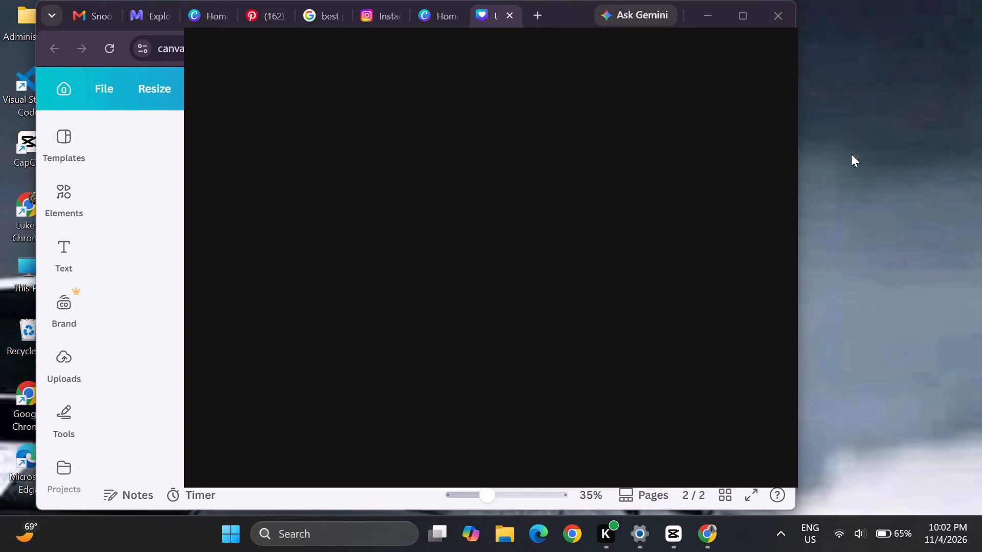
# Switch to CapCut and create a new video project.
pyautogui.click(156, 258)
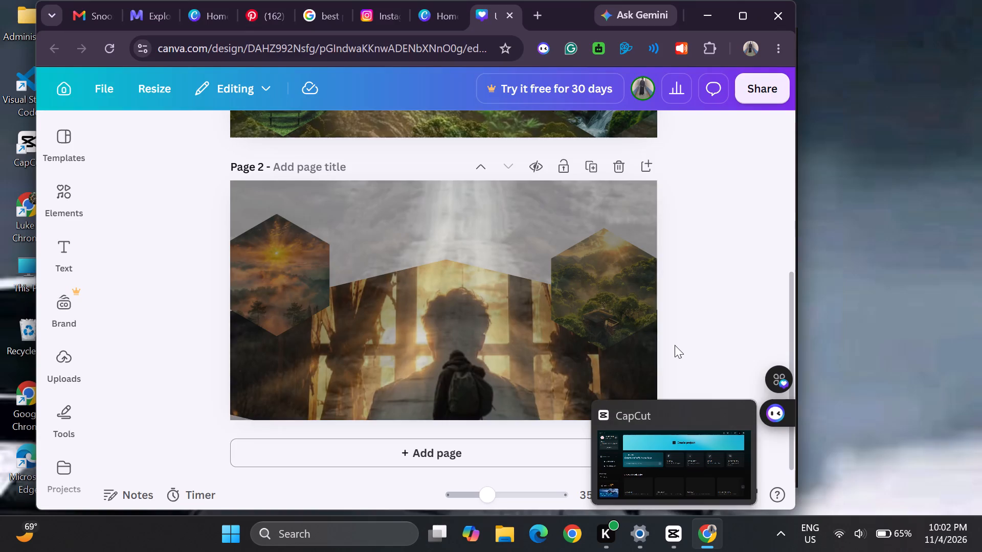
pyautogui.click(673, 531)
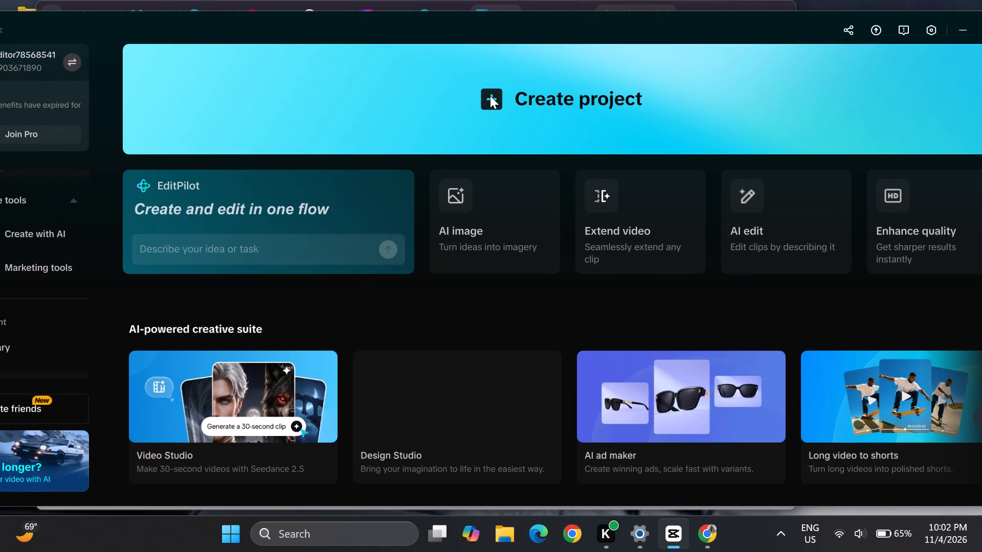
pyautogui.click(496, 100)
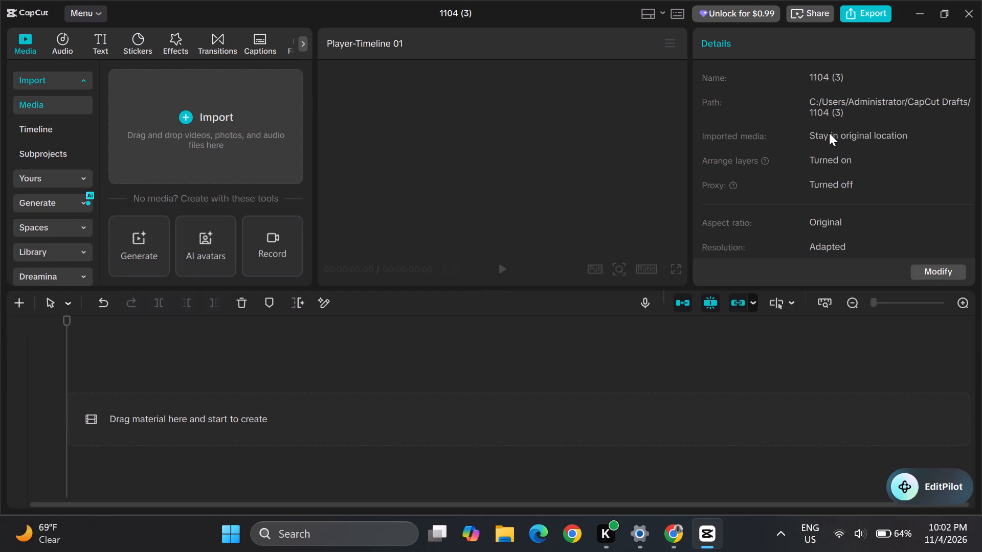
# Import the brown horse image hu from the device's Gallery into the project media.
pyautogui.click(177, 115)
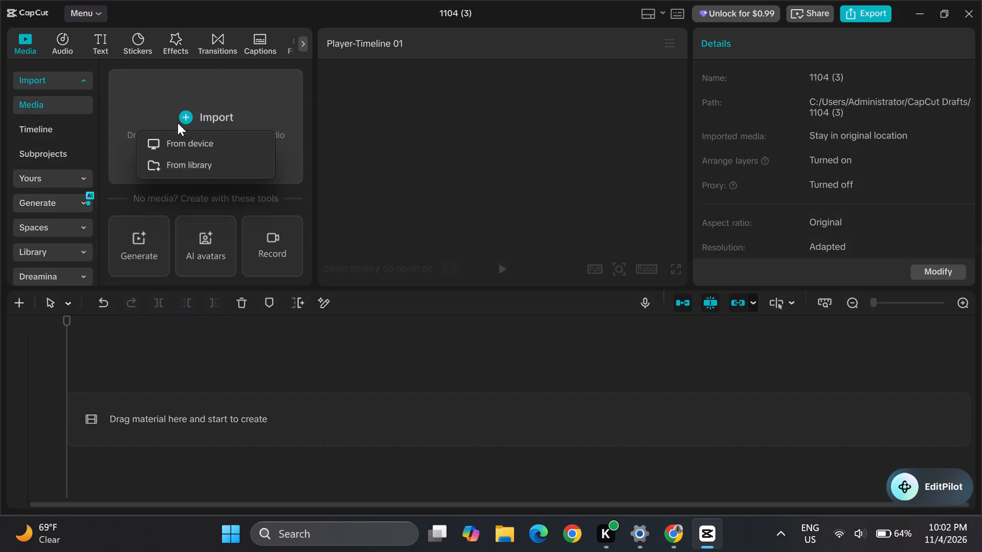
pyautogui.click(178, 135)
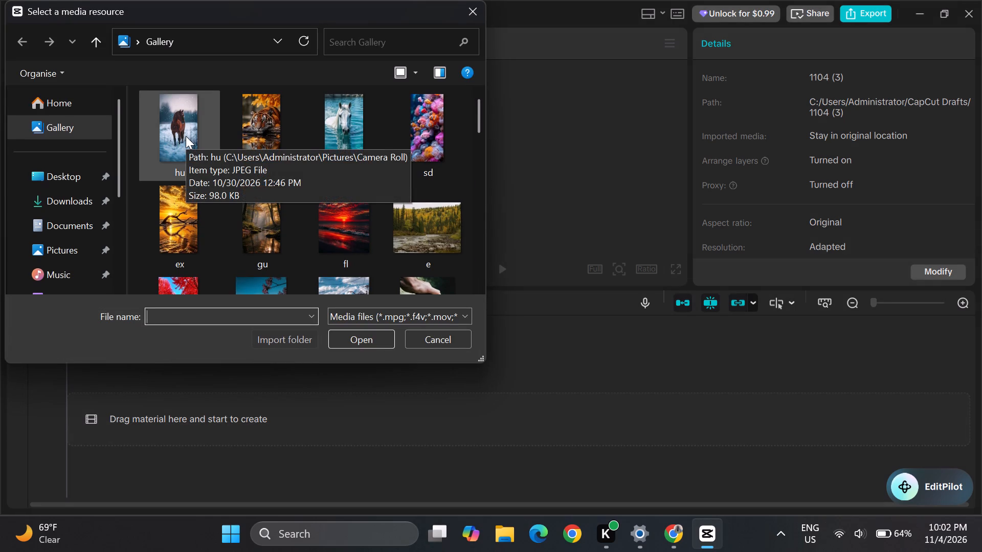
pyautogui.click(186, 136)
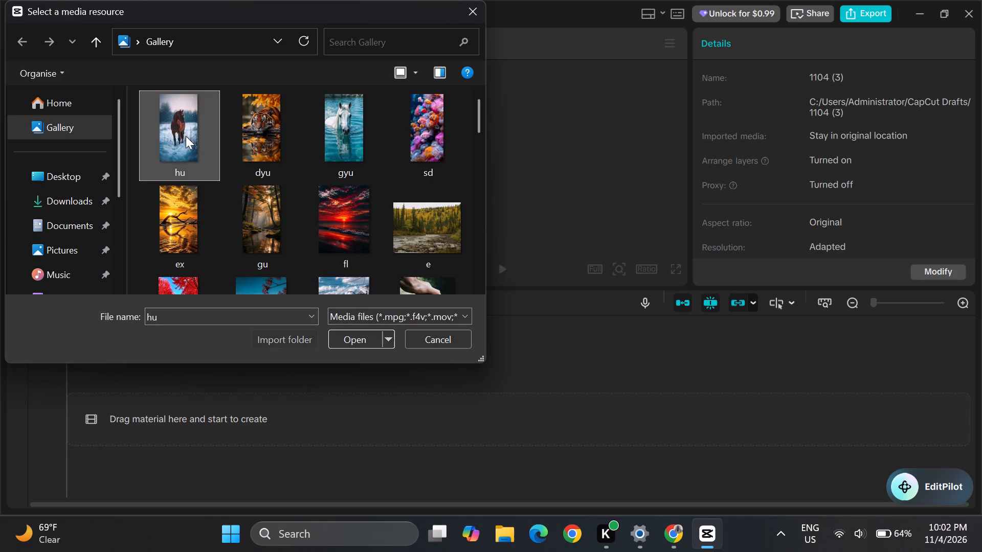
pyautogui.doubleClick(186, 136)
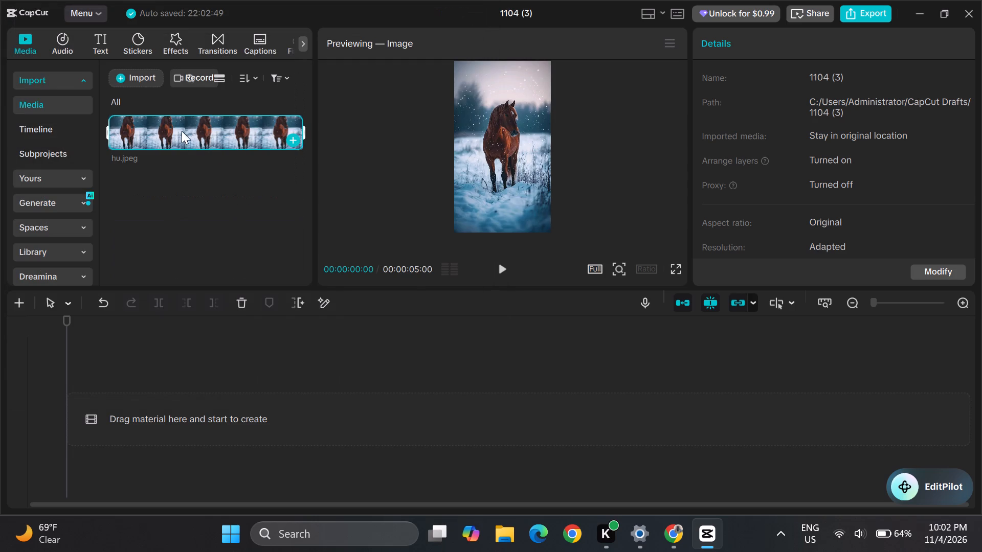
# Open the import source choices for adding another media file to the project.
pyautogui.click(129, 83)
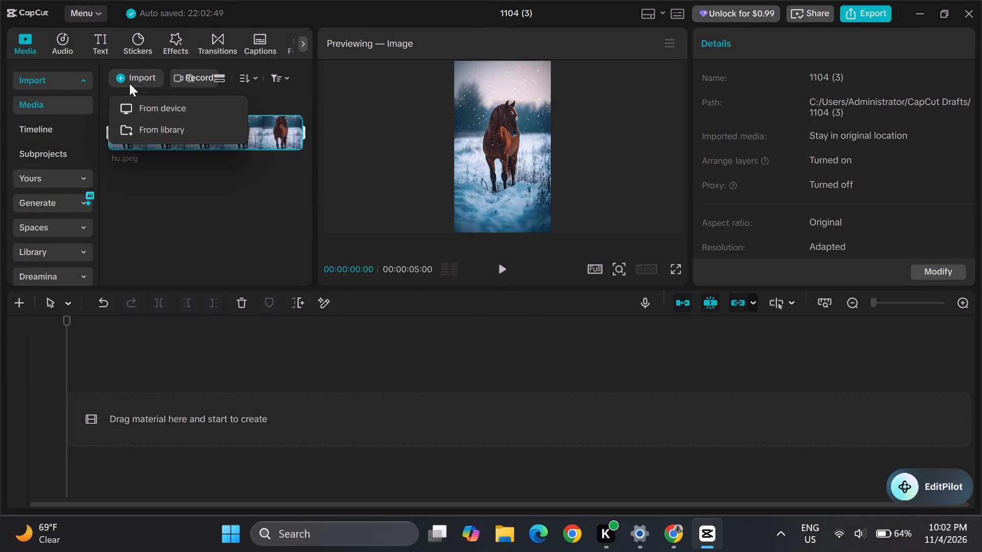
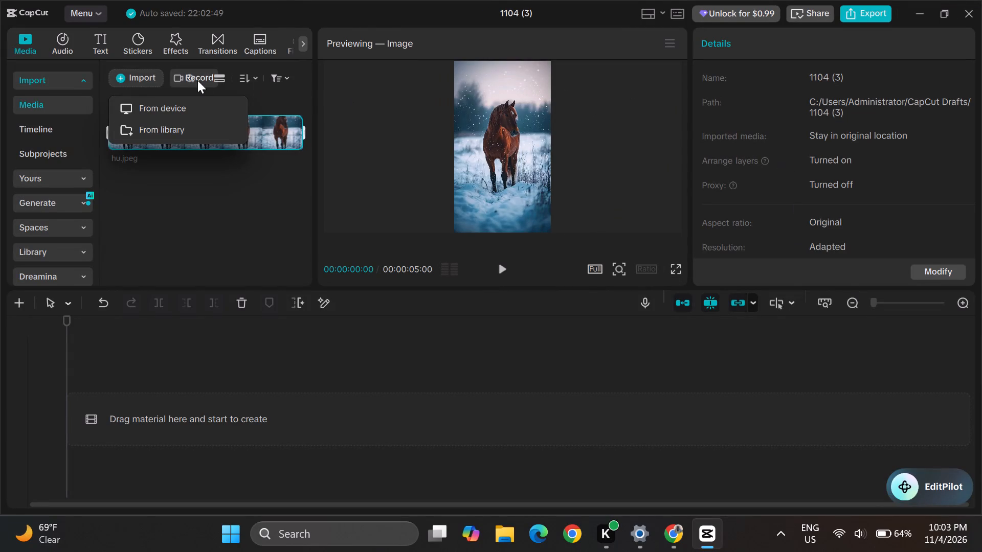
# Import the white horse image gyu from the device's Gallery into the project media.
pyautogui.click(194, 112)
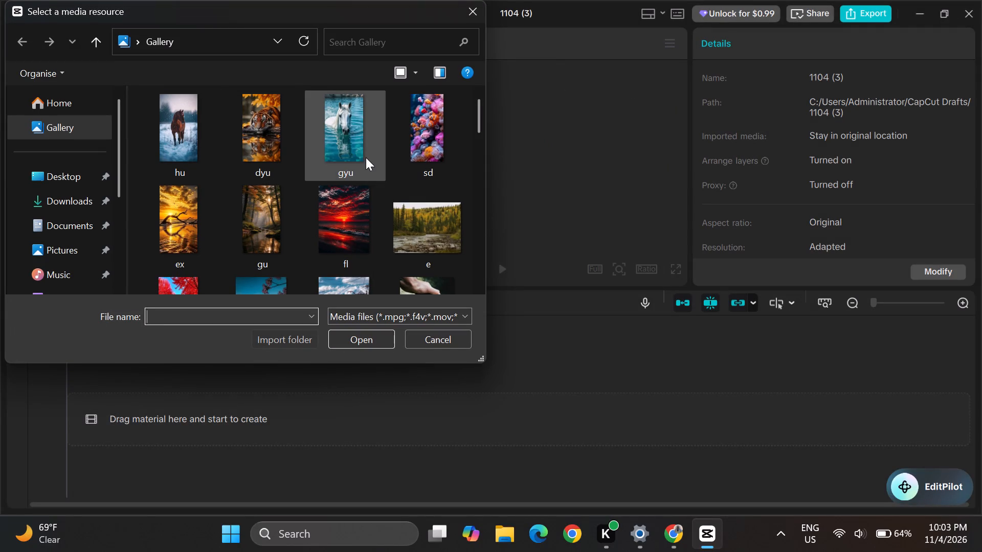
pyautogui.click(366, 157)
pyautogui.doubleClick(366, 157)
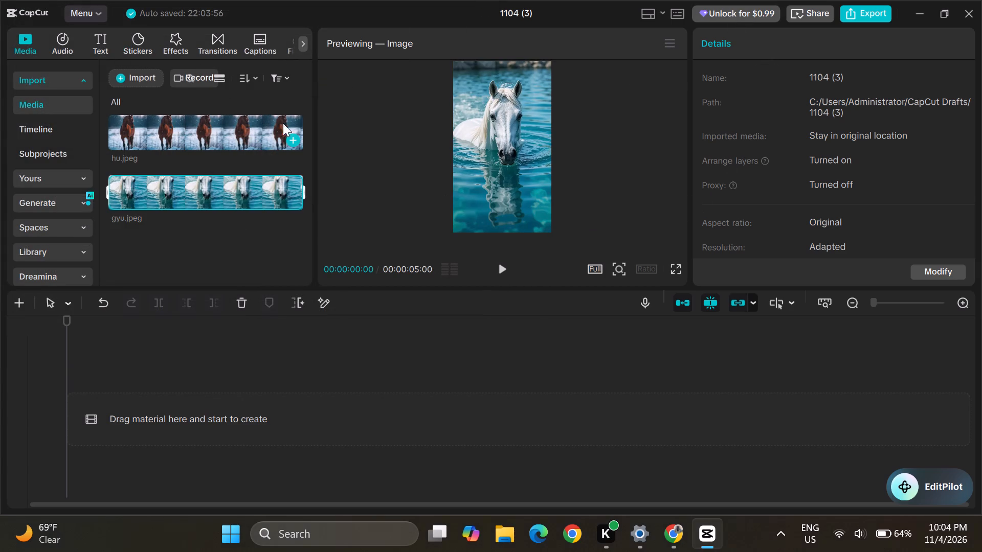
# Place the hu.jpeg brown horse image on the timeline's main track, starting at 00:00.
pyautogui.moveTo(263, 126); pyautogui.dragTo(214, 415)
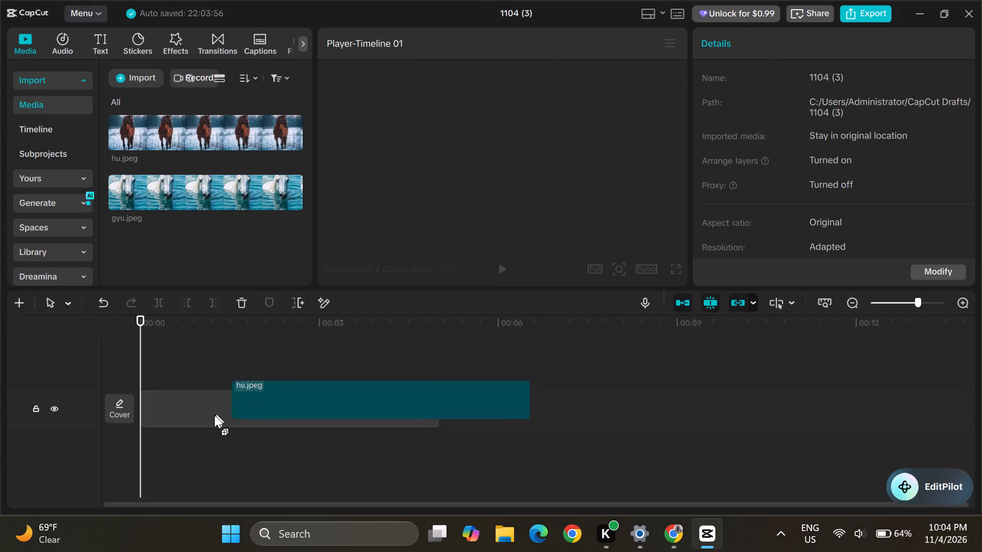
pyautogui.moveTo(214, 415); pyautogui.dragTo(142, 408)
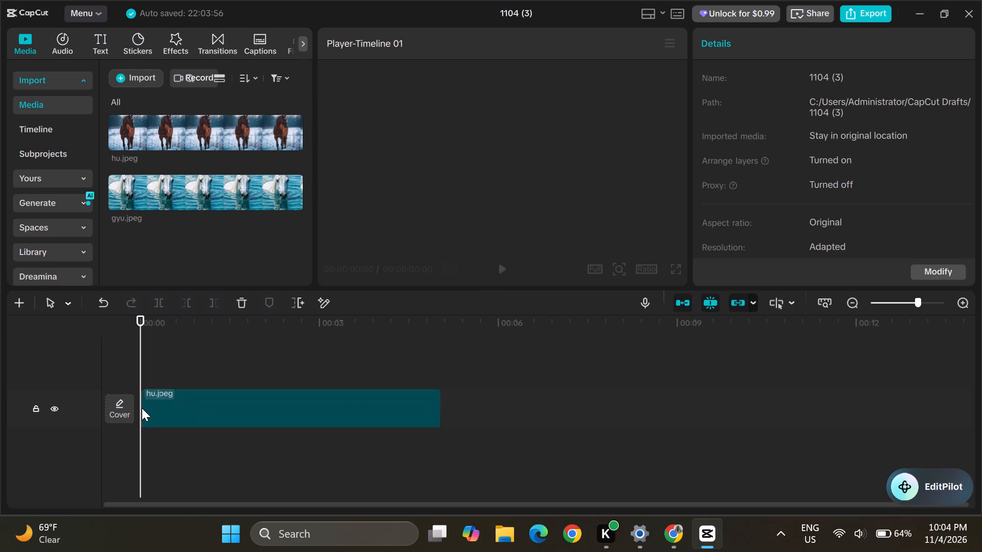
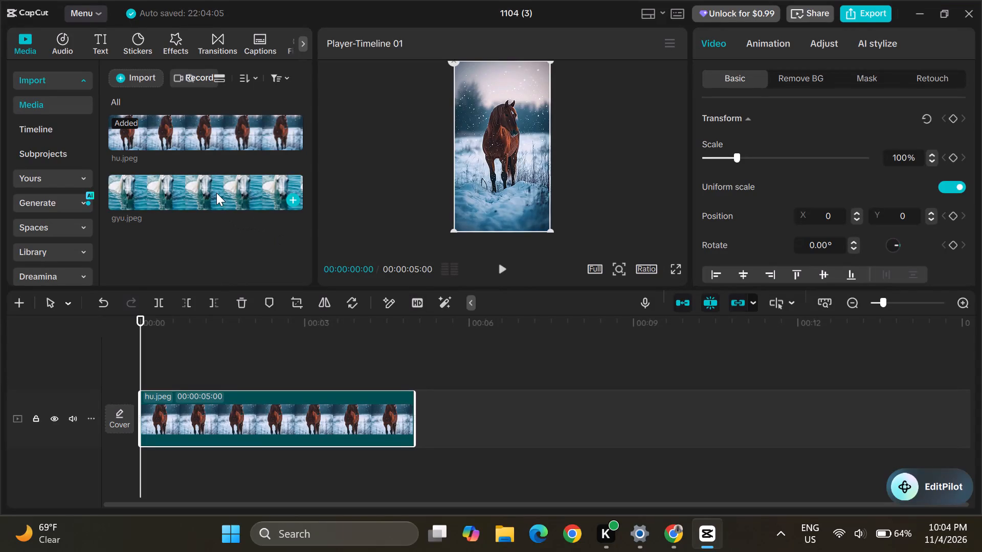
# Place the gyu.jpeg white horse image on a new track above hu.jpeg, starting at 00:00.
pyautogui.moveTo(216, 193); pyautogui.dragTo(205, 330)
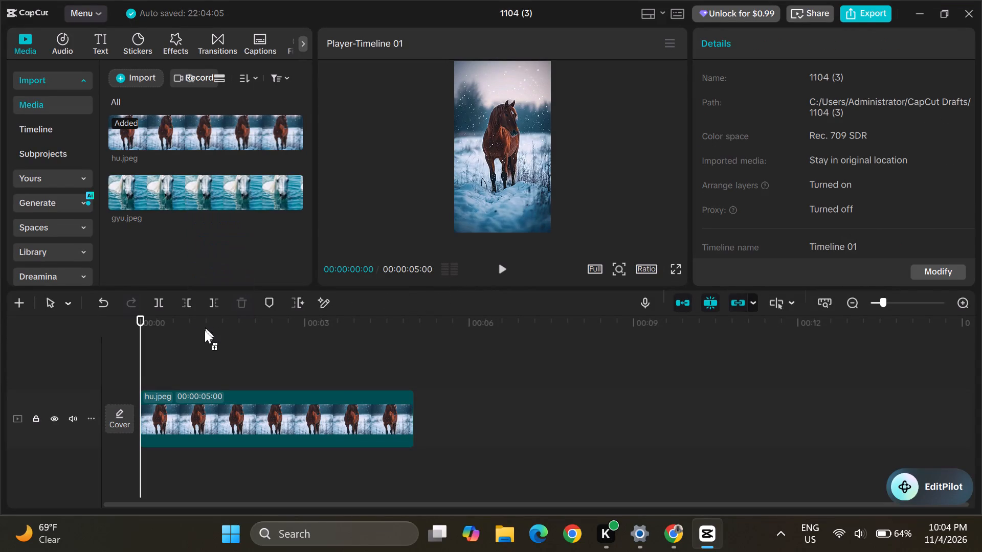
pyautogui.moveTo(205, 330); pyautogui.dragTo(160, 376)
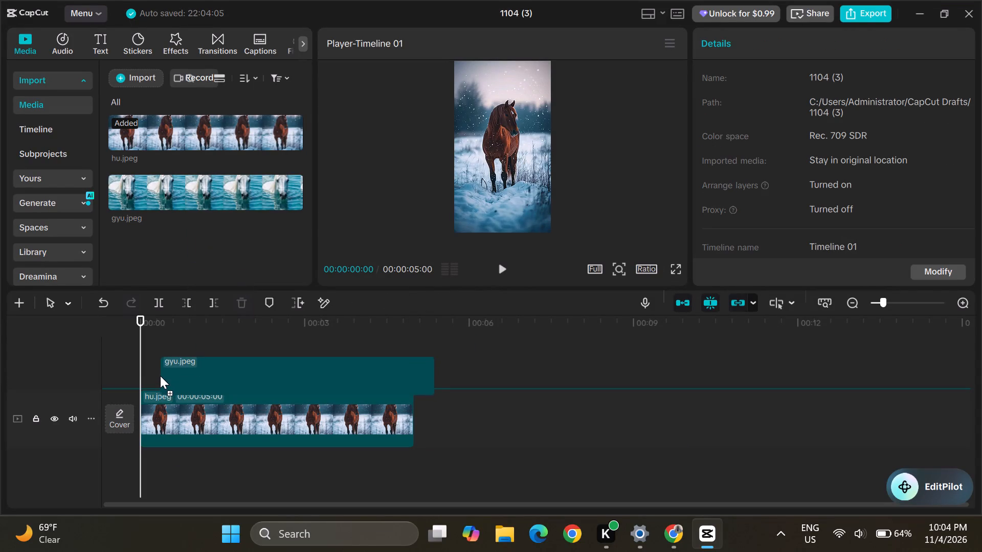
pyautogui.moveTo(160, 376); pyautogui.dragTo(143, 372)
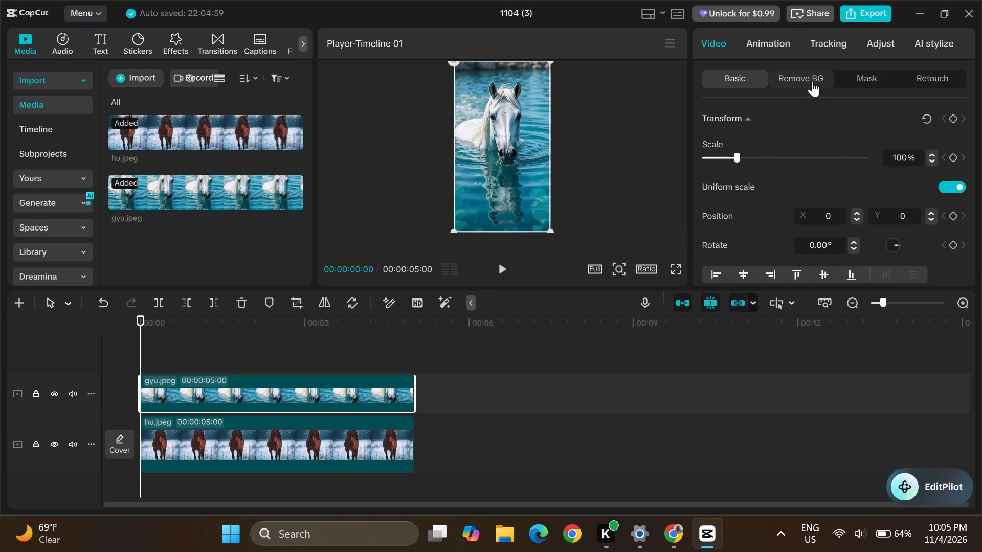
# Lower the gyu.jpeg clip's blend opacity to 79%.
pyautogui.scroll(-1, 792, 216)
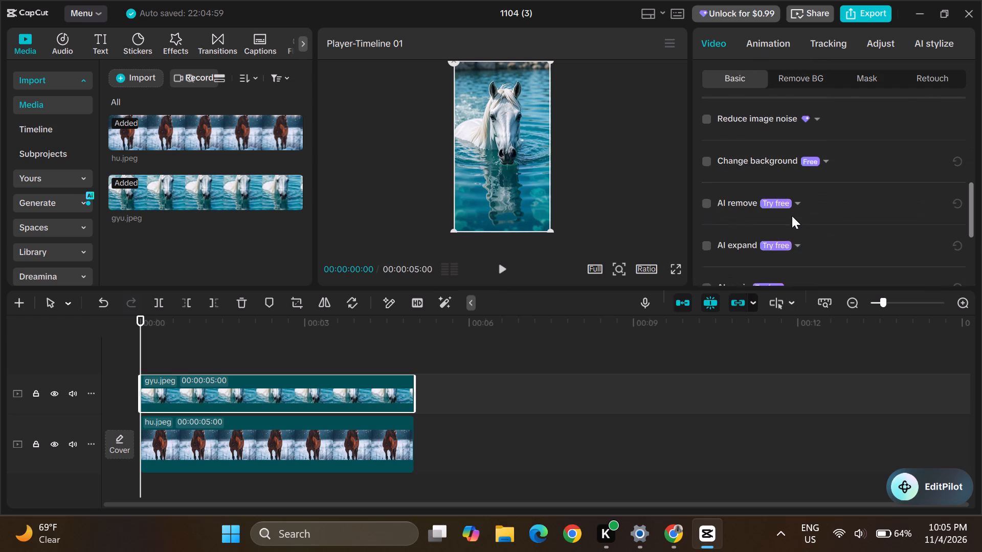
pyautogui.scroll(-3, 792, 216)
pyautogui.scroll(2, 792, 216)
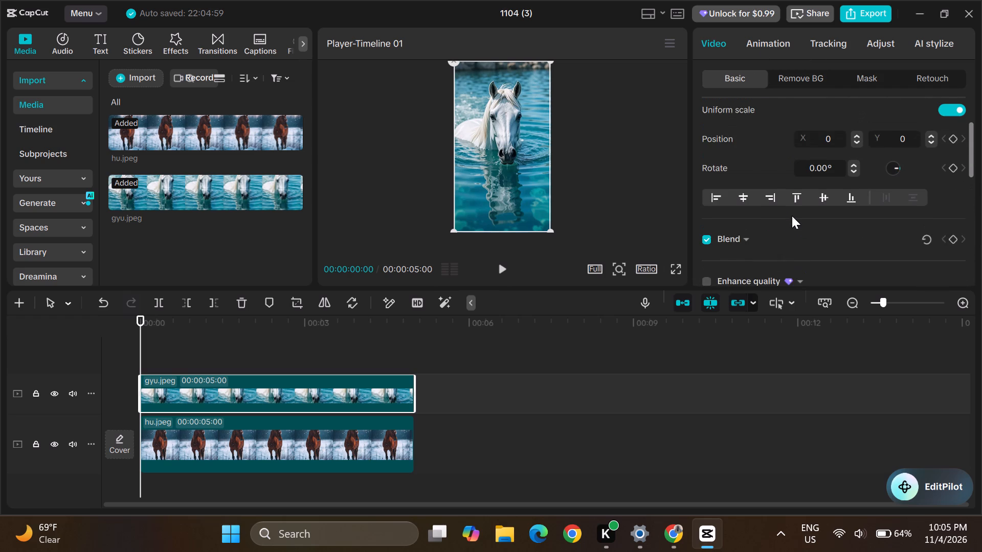
pyautogui.click(743, 241)
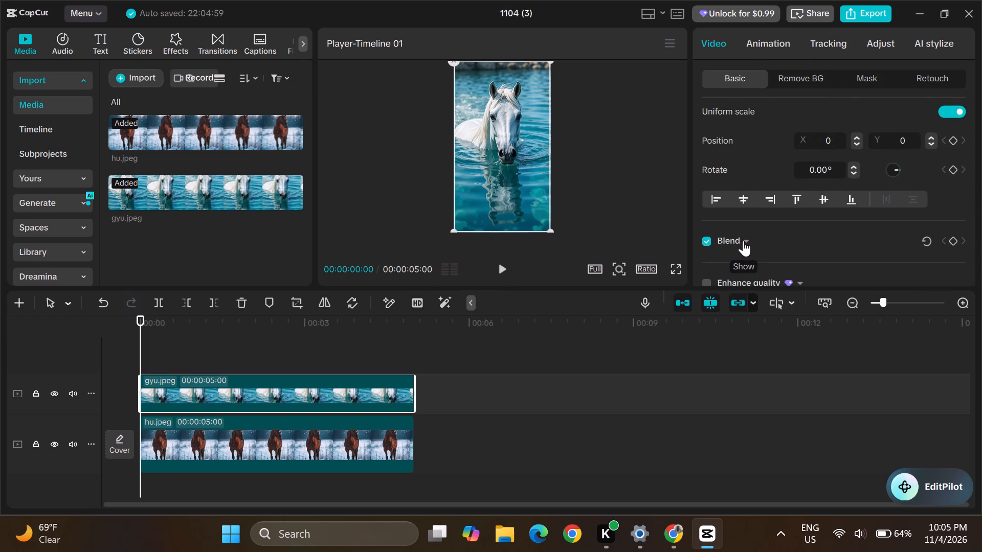
pyautogui.scroll(-1, 792, 252)
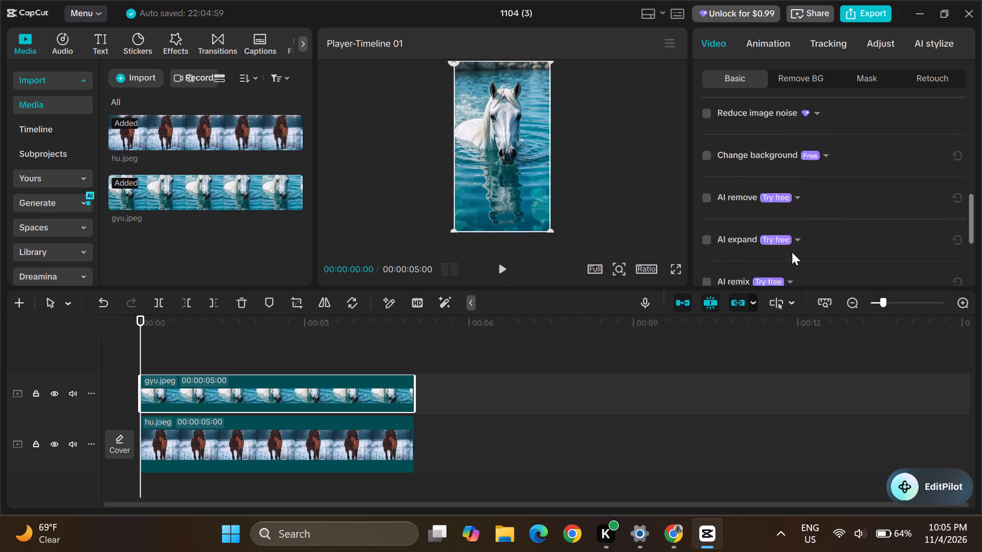
pyautogui.scroll(-1, 792, 252)
pyautogui.scroll(1, 792, 252)
pyautogui.scroll(-1, 792, 252)
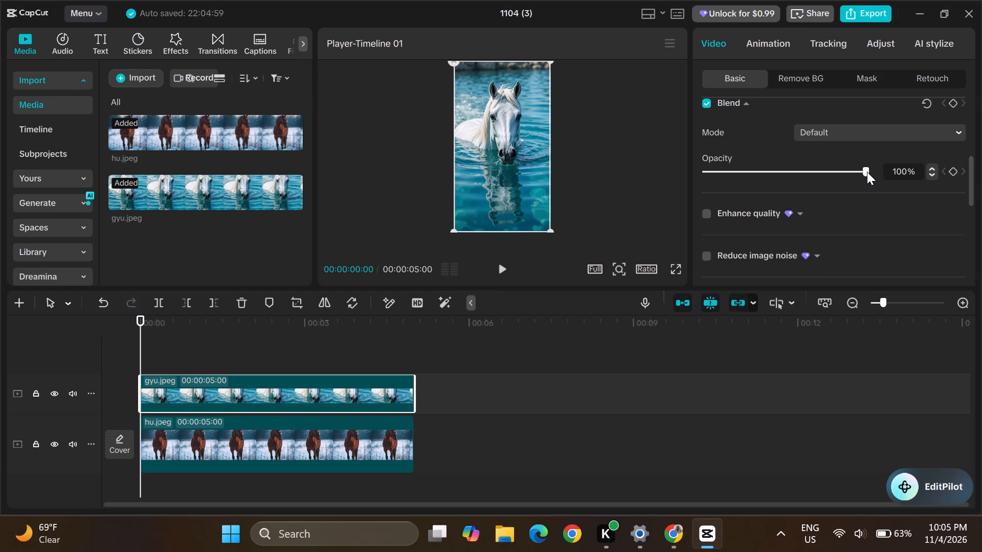
pyautogui.moveTo(860, 171); pyautogui.dragTo(829, 171)
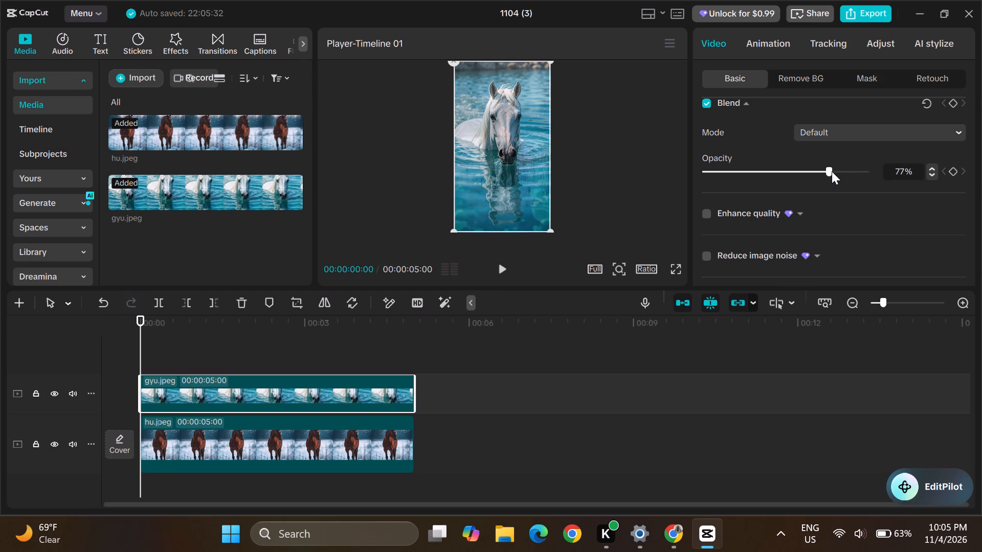
pyautogui.moveTo(826, 170); pyautogui.dragTo(833, 171)
# Scrub the playhead along the timeline to 00:00:04:07 to preview the overlaid horse images.
pyautogui.moveTo(136, 313); pyautogui.dragTo(185, 325)
pyautogui.moveTo(185, 325); pyautogui.dragTo(179, 325)
pyautogui.moveTo(137, 318); pyautogui.dragTo(170, 330)
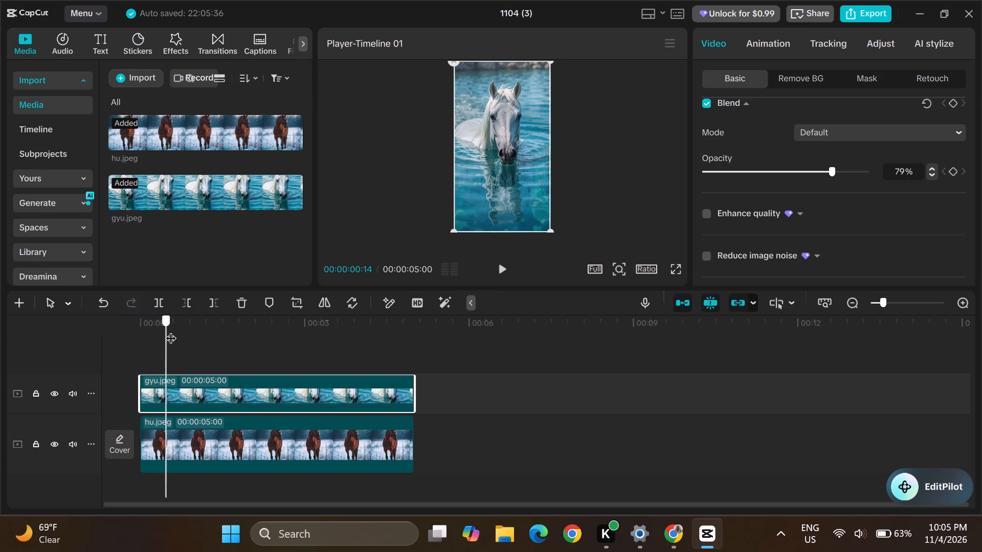
pyautogui.moveTo(170, 330); pyautogui.dragTo(364, 347)
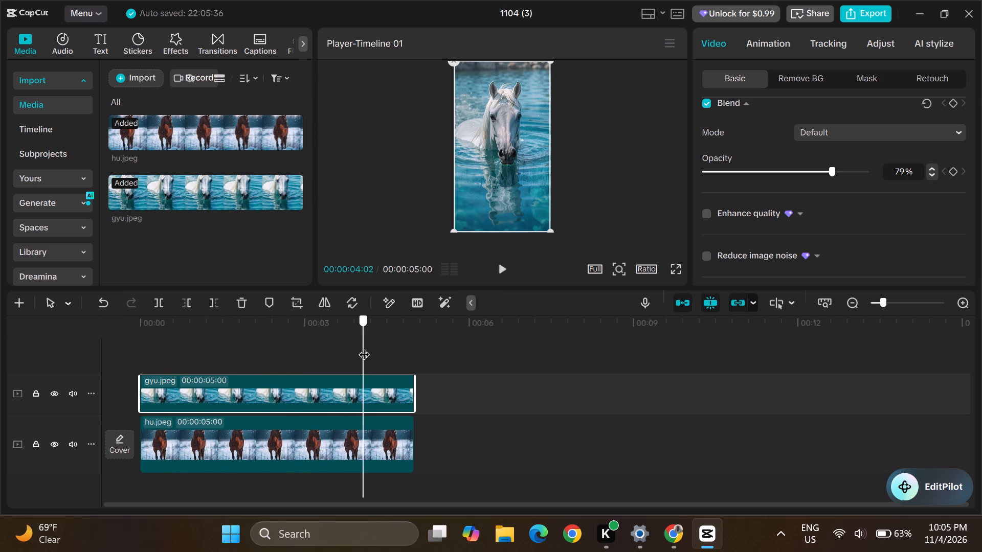
pyautogui.moveTo(364, 347); pyautogui.dragTo(372, 349)
pyautogui.click(372, 349)
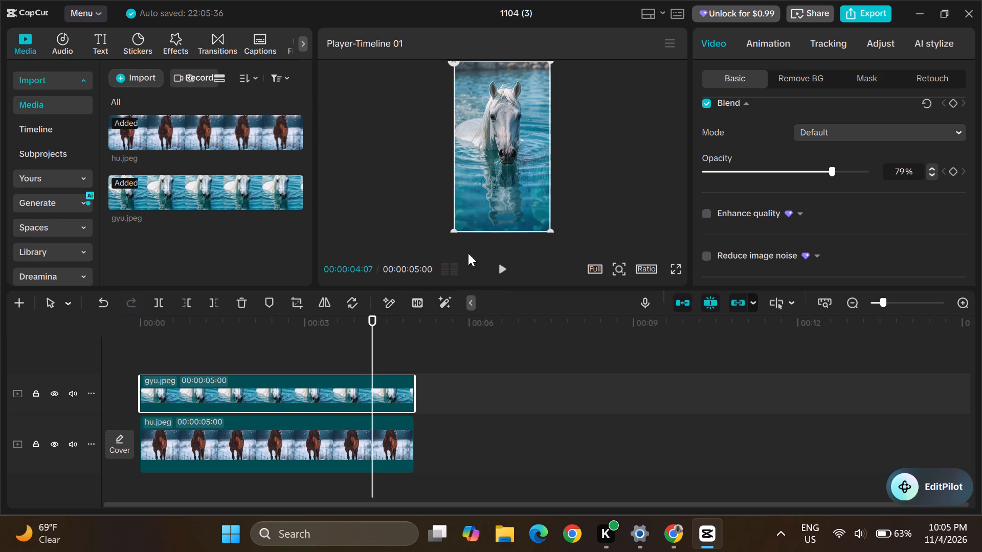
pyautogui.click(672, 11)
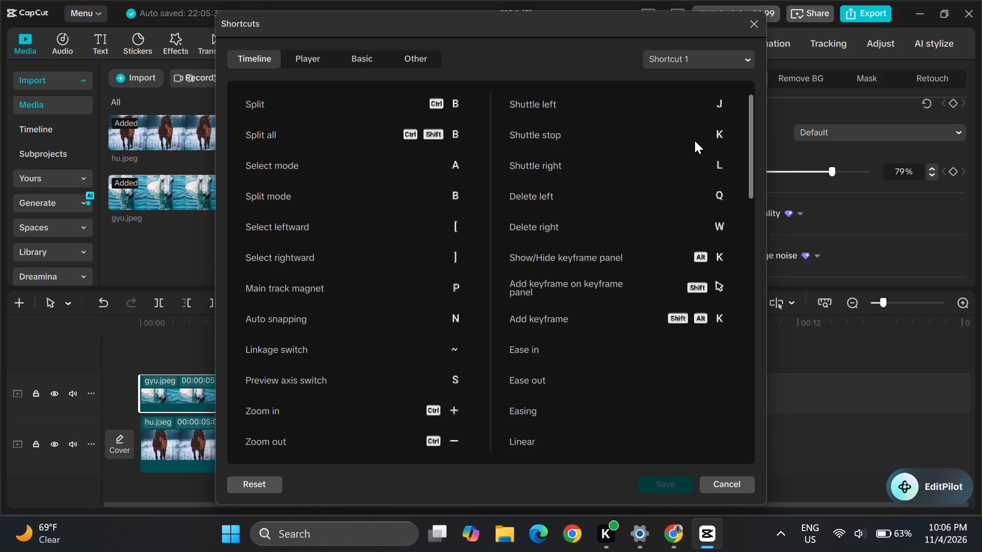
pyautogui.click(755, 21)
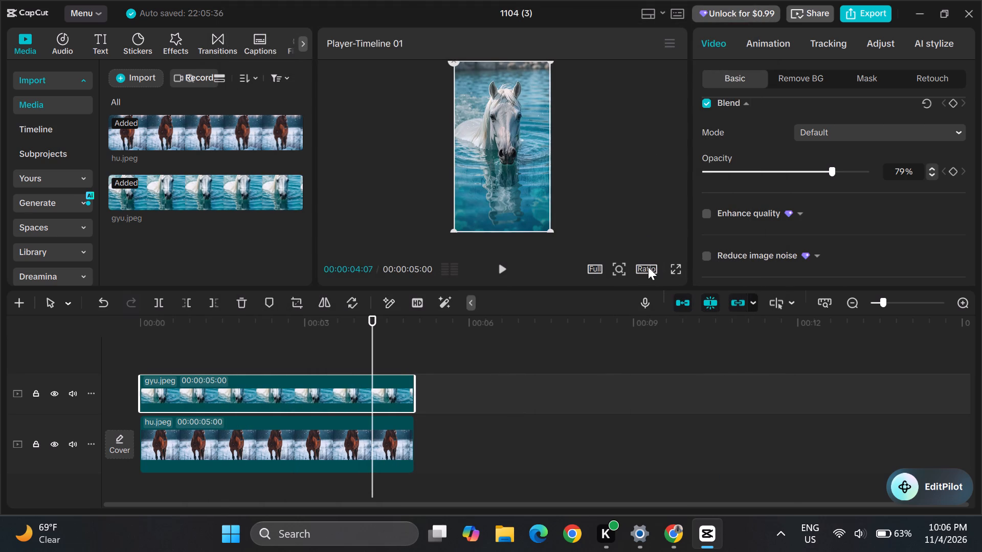
# Set the project's aspect ratio to 16:9.
pyautogui.click(641, 267)
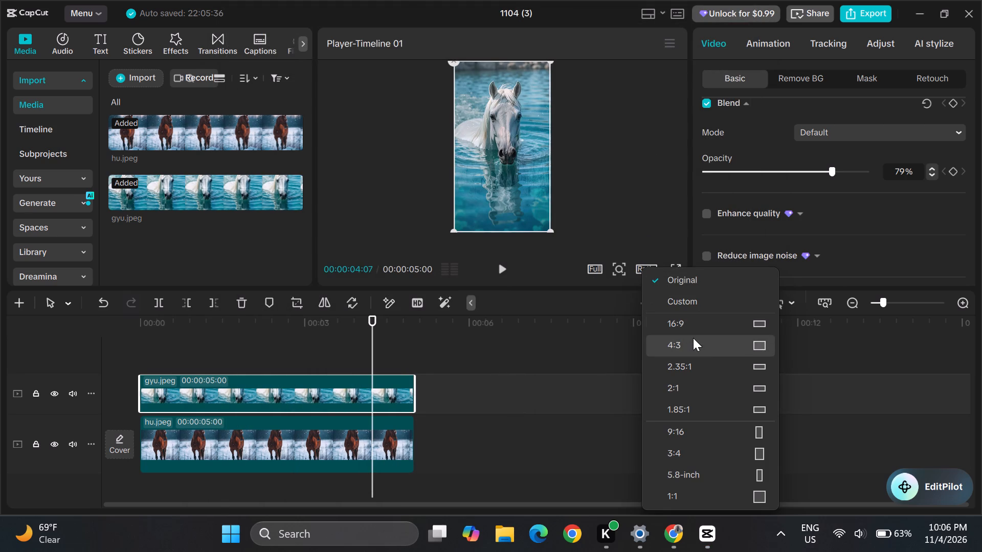
pyautogui.click(697, 325)
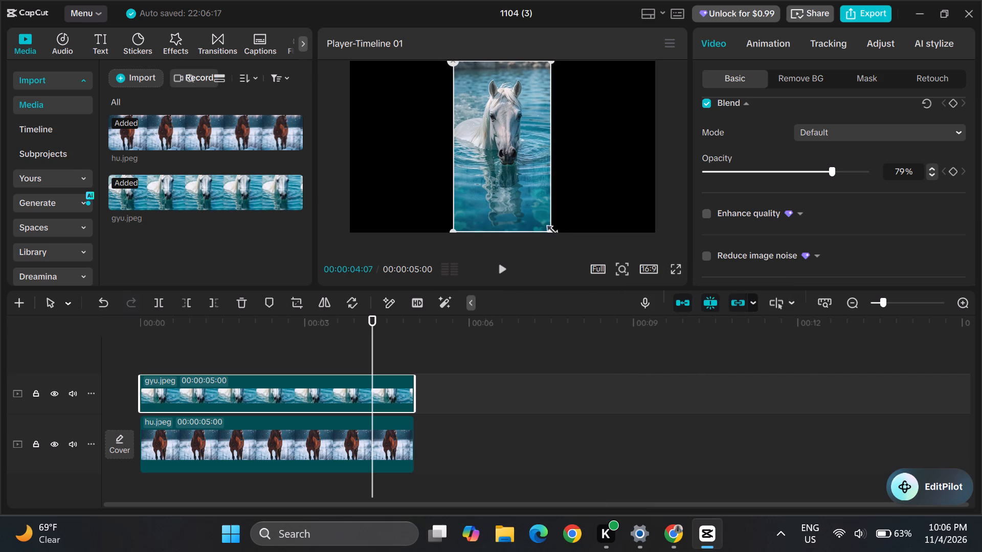
# Enlarge the white horse image slightly in the preview so it extends beyond the brown horse image's edges.
pyautogui.moveTo(549, 229); pyautogui.dragTo(628, 212)
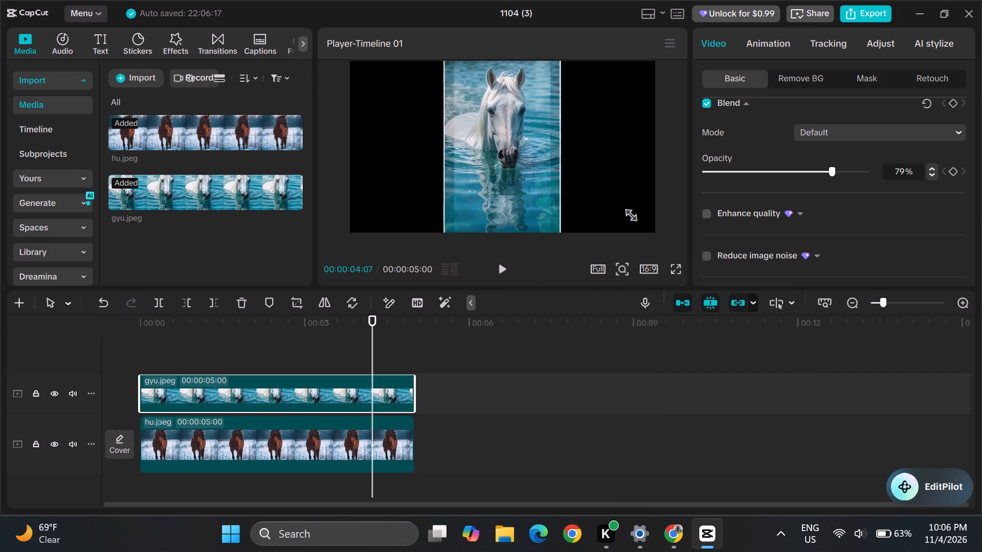
pyautogui.moveTo(628, 212); pyautogui.dragTo(628, 213)
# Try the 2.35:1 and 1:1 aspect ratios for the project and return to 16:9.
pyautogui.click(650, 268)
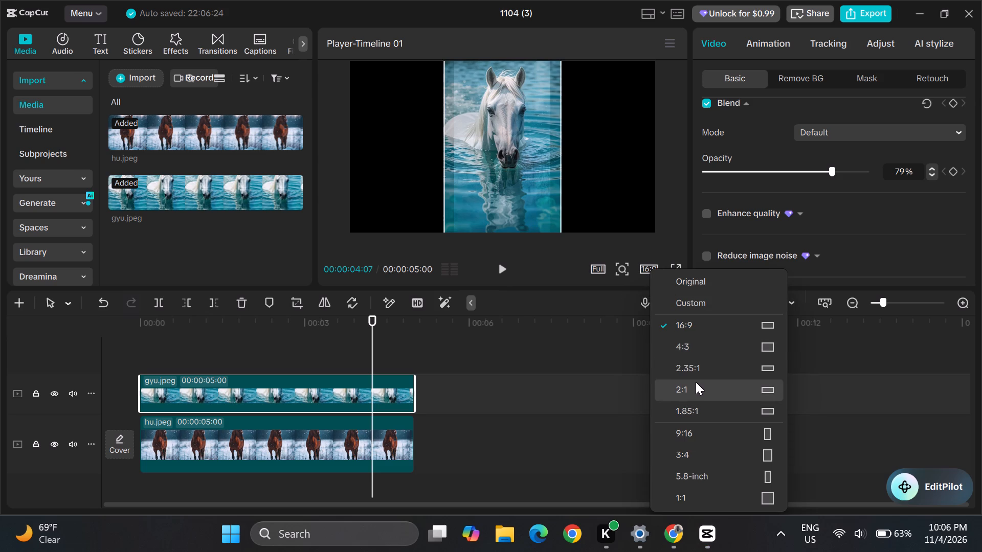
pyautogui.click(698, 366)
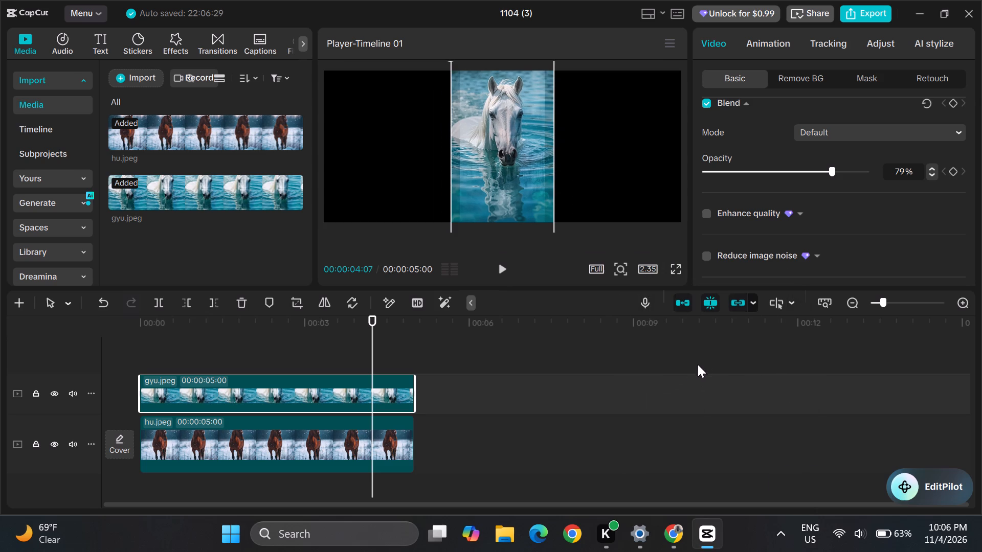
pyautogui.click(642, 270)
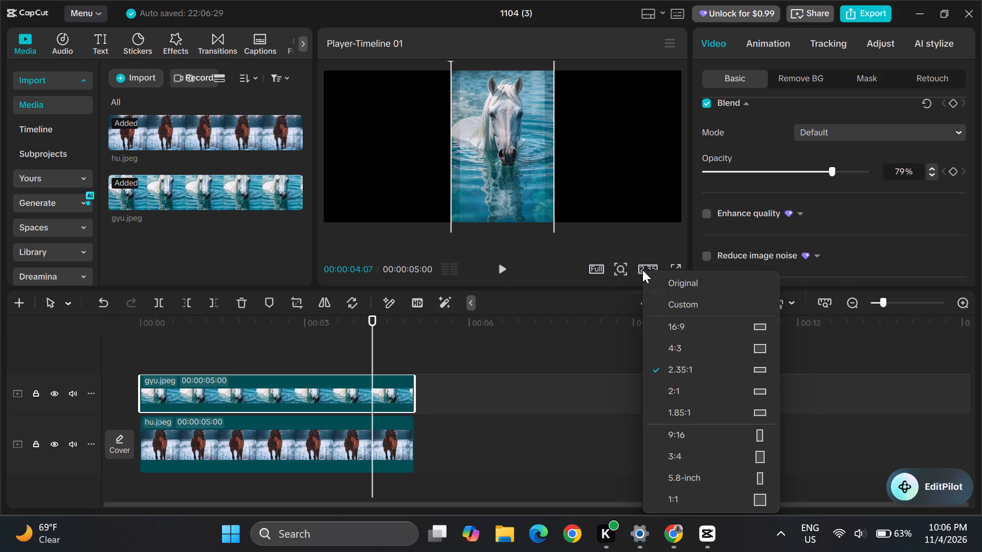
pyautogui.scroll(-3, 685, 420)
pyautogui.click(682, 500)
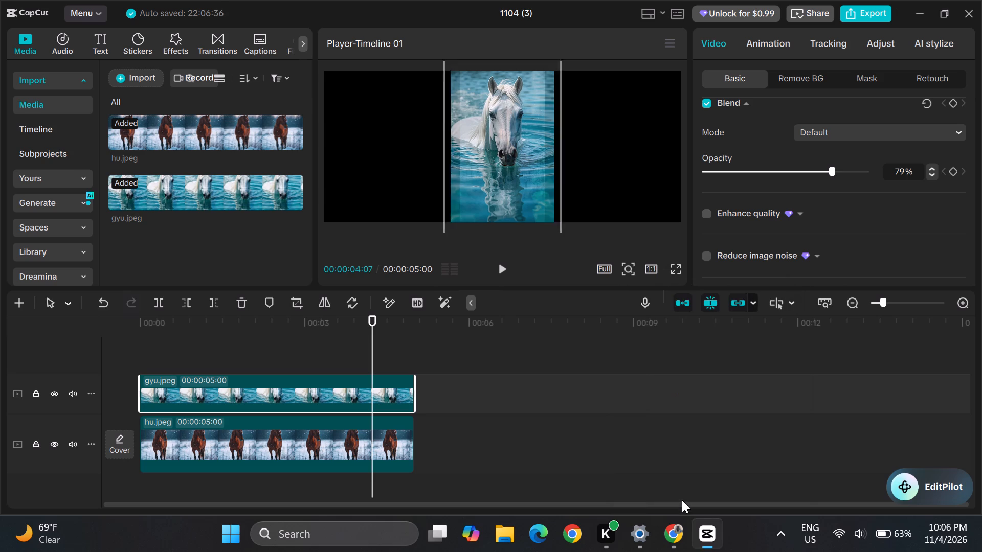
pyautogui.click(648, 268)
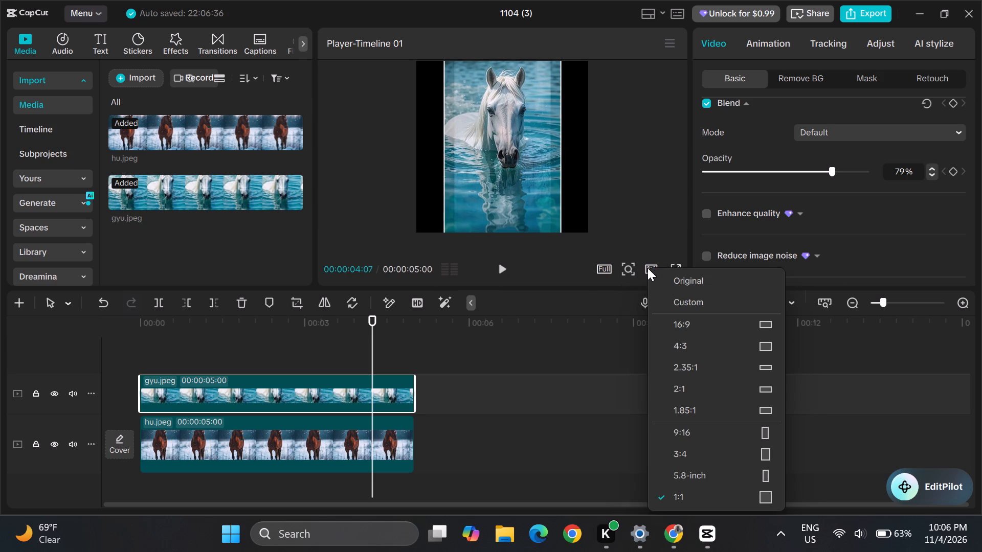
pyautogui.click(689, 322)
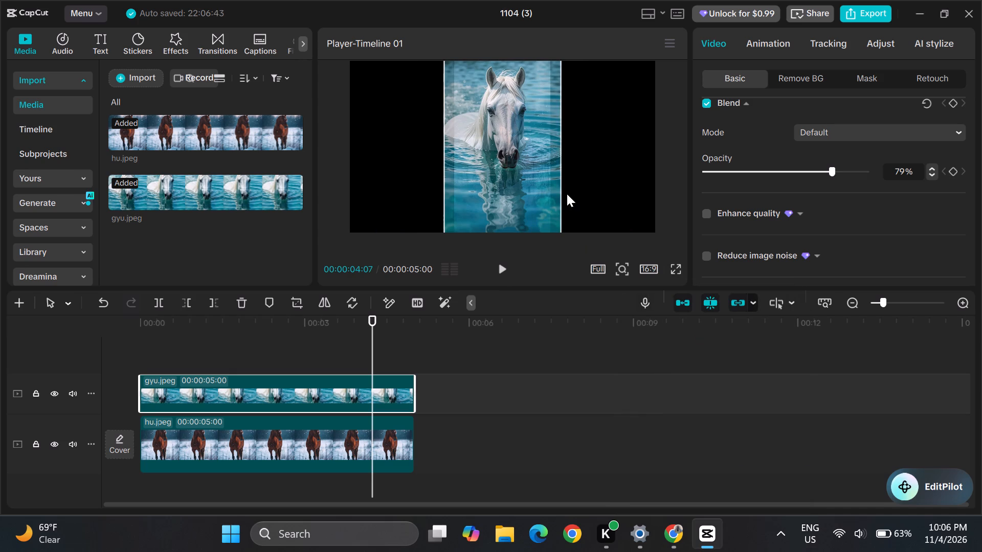
# Reposition the white horse image in the preview so it overlaps the left part of the brown horse image.
pyautogui.moveTo(561, 202); pyautogui.dragTo(626, 201)
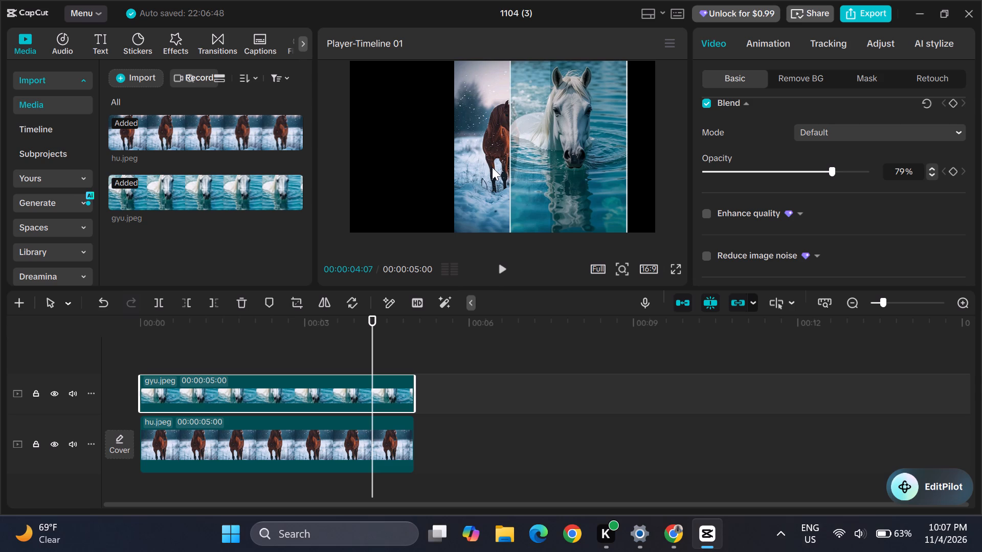
pyautogui.moveTo(556, 163); pyautogui.dragTo(528, 163)
pyautogui.moveTo(528, 163); pyautogui.dragTo(444, 157)
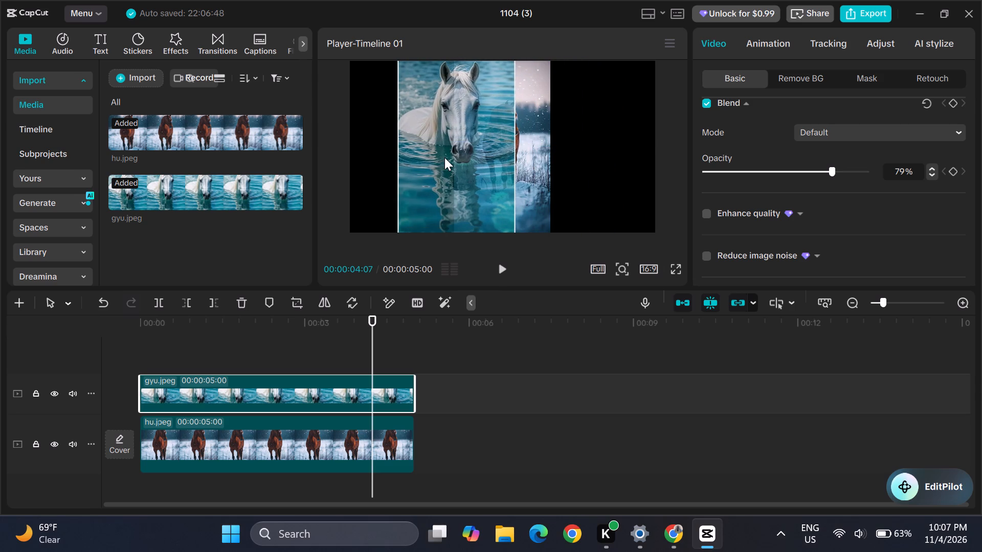
pyautogui.moveTo(444, 157); pyautogui.dragTo(444, 158)
# Add a mask to the gyu.jpeg clip and set its shape to Split.
pyautogui.click(867, 71)
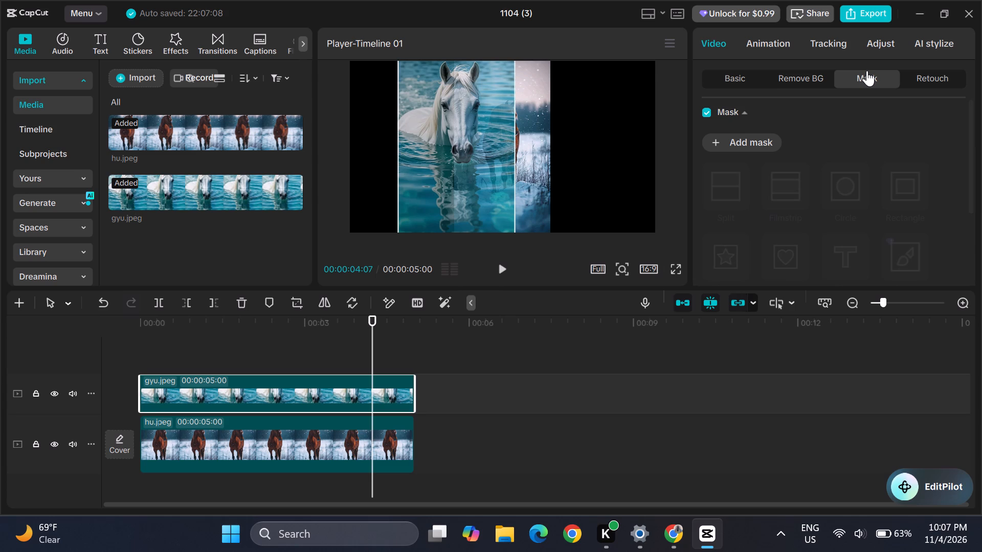
pyautogui.click(713, 139)
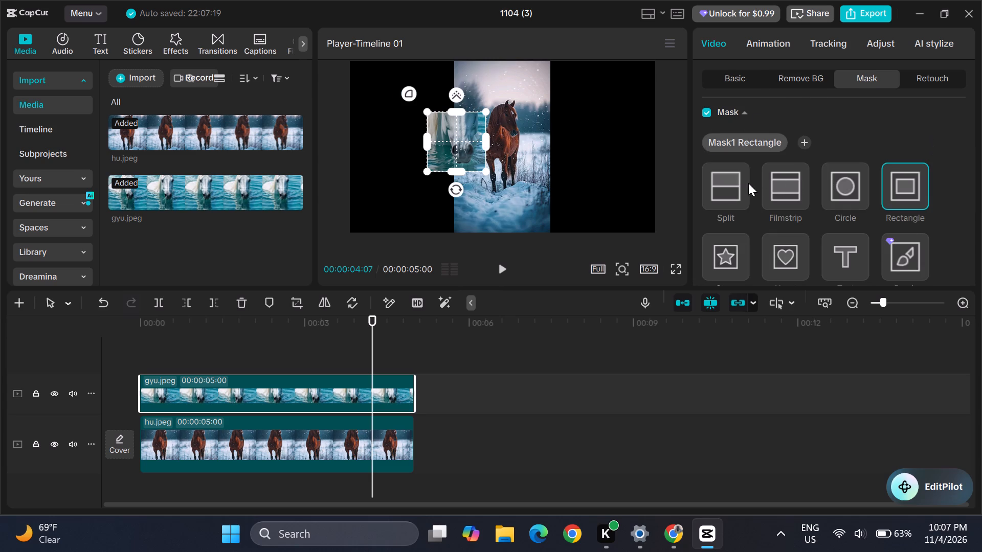
pyautogui.click(722, 191)
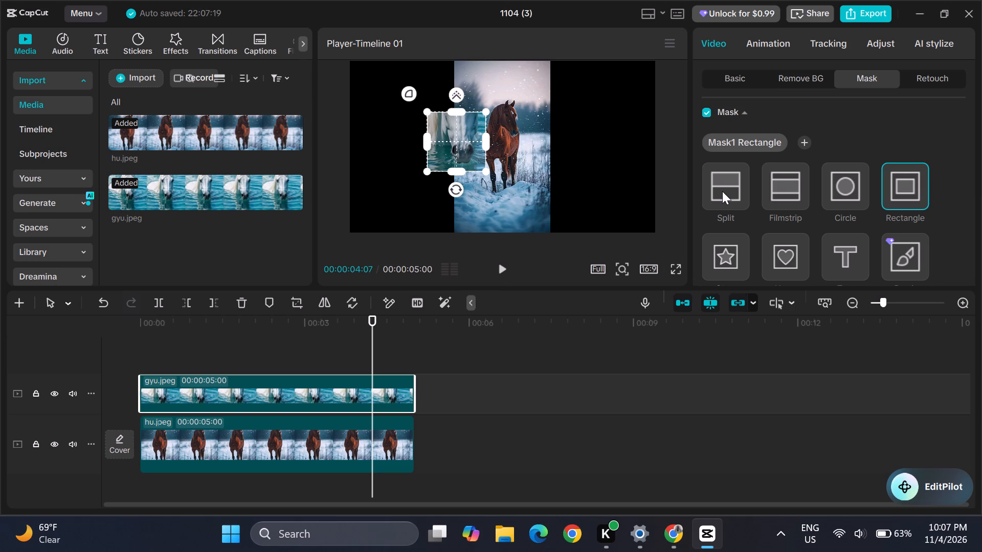
pyautogui.doubleClick(722, 191)
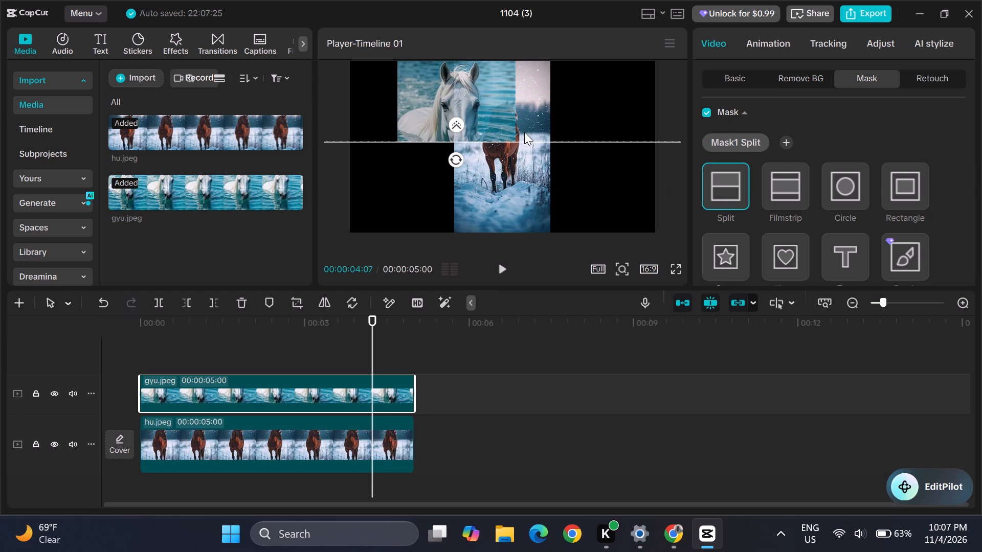
pyautogui.click(452, 156)
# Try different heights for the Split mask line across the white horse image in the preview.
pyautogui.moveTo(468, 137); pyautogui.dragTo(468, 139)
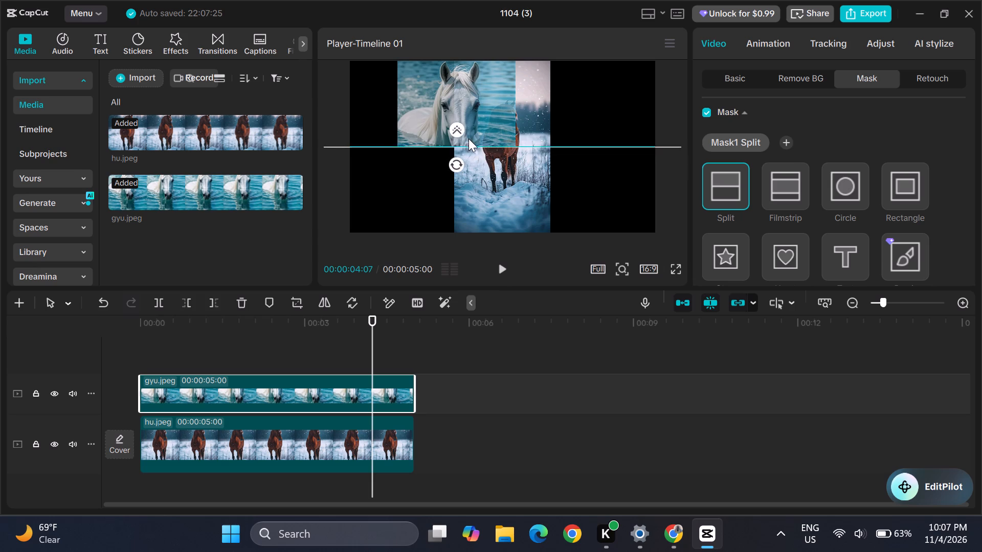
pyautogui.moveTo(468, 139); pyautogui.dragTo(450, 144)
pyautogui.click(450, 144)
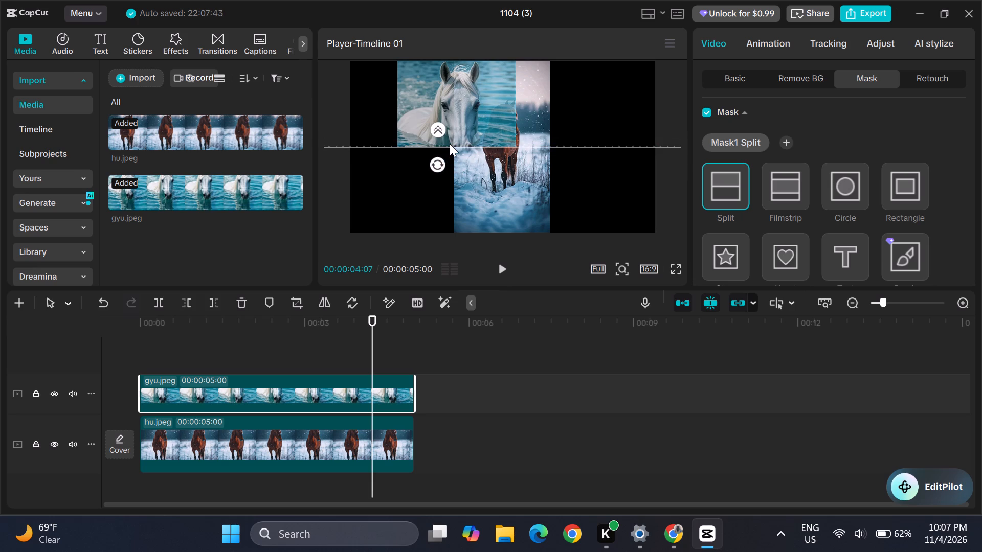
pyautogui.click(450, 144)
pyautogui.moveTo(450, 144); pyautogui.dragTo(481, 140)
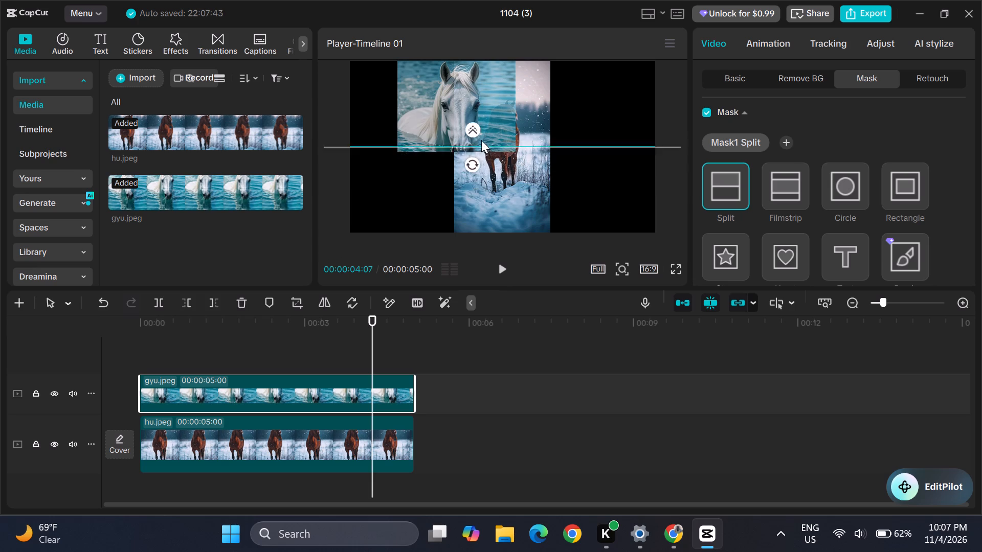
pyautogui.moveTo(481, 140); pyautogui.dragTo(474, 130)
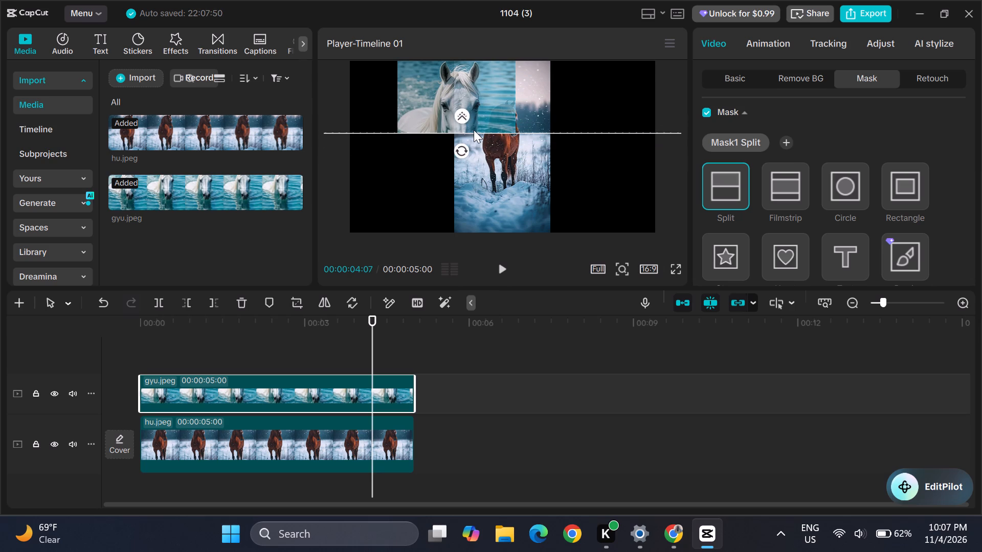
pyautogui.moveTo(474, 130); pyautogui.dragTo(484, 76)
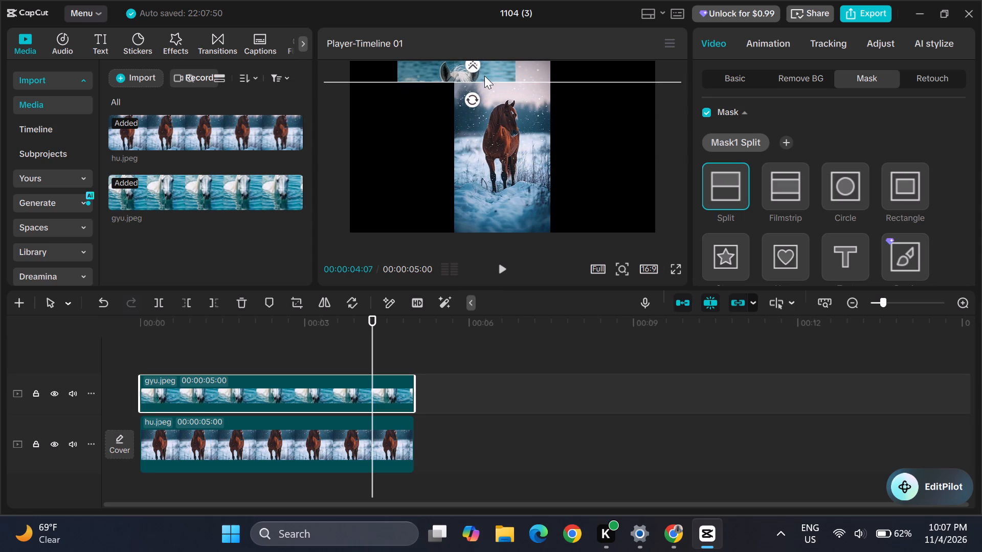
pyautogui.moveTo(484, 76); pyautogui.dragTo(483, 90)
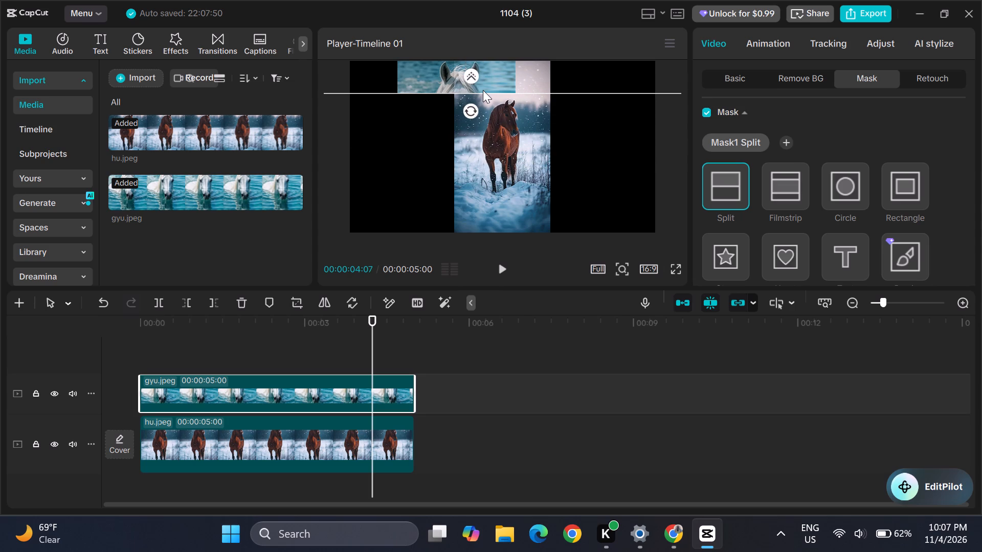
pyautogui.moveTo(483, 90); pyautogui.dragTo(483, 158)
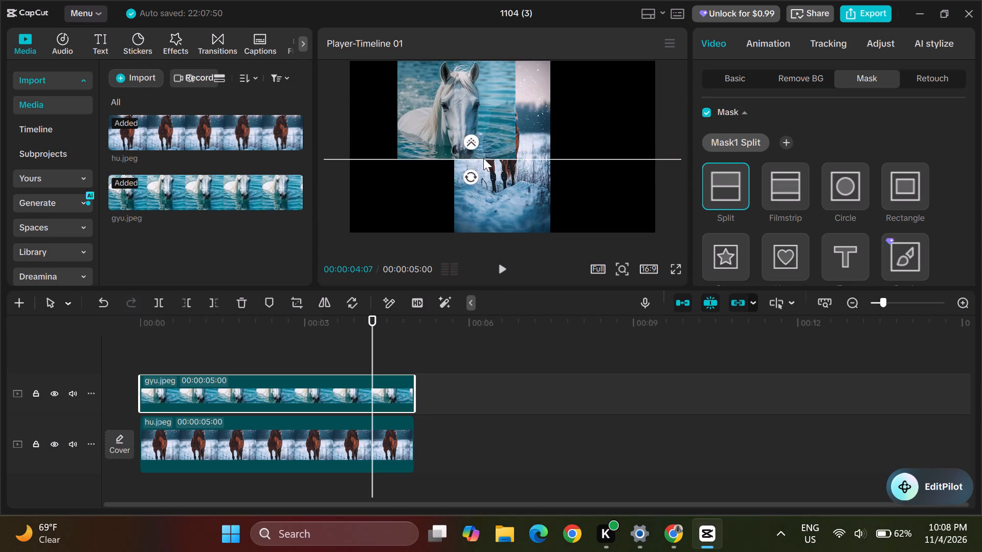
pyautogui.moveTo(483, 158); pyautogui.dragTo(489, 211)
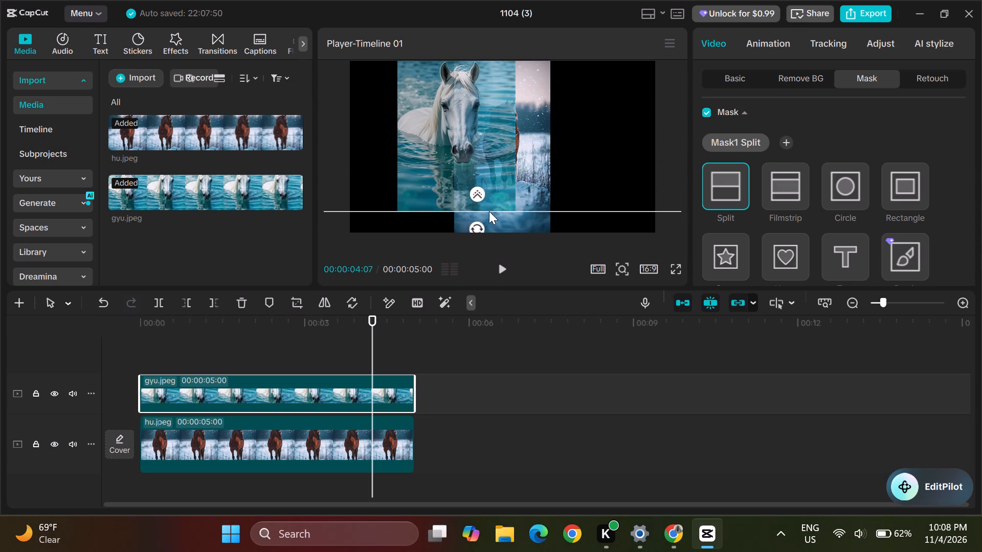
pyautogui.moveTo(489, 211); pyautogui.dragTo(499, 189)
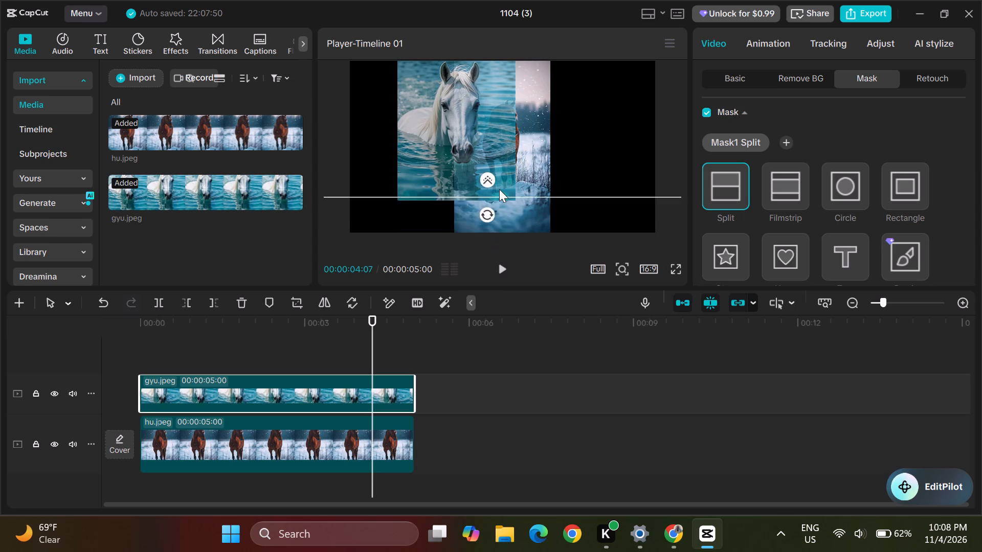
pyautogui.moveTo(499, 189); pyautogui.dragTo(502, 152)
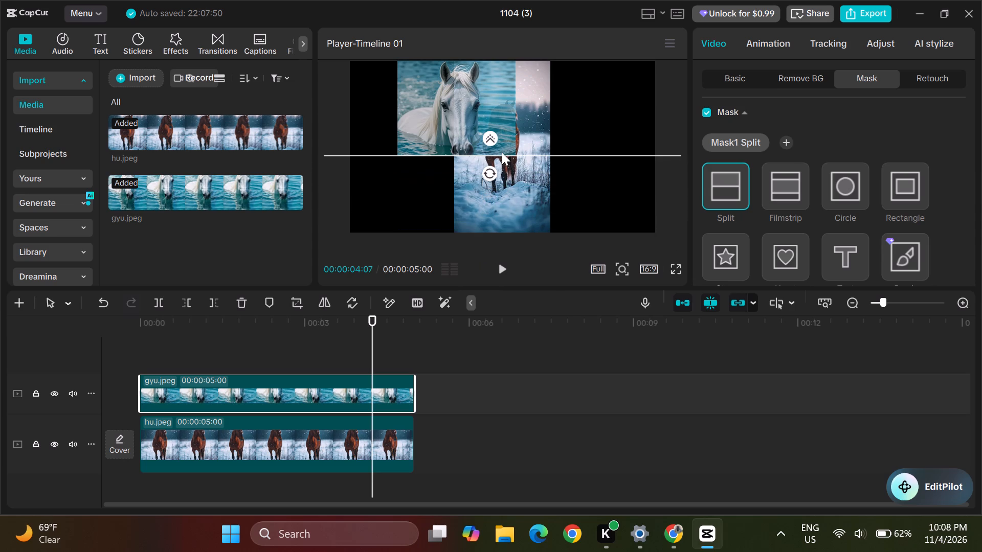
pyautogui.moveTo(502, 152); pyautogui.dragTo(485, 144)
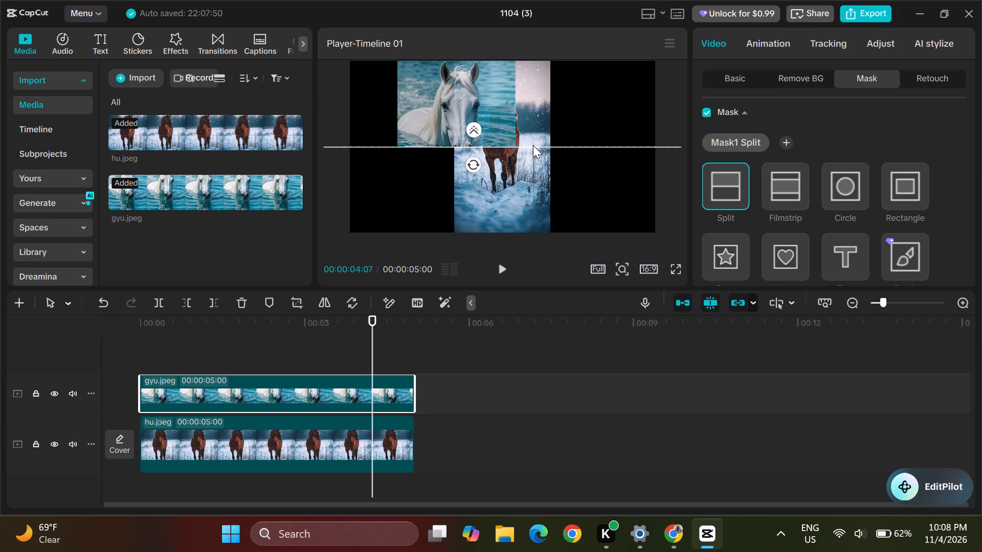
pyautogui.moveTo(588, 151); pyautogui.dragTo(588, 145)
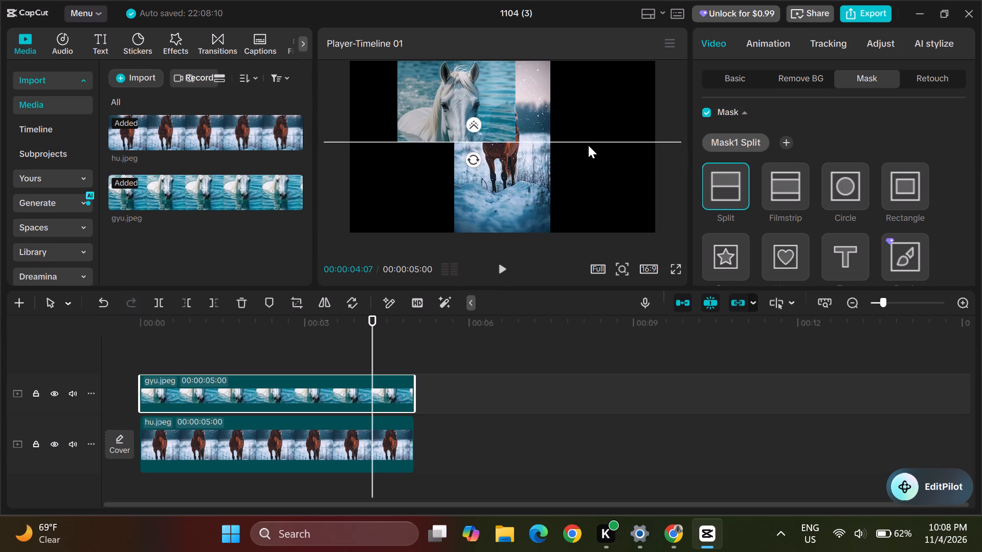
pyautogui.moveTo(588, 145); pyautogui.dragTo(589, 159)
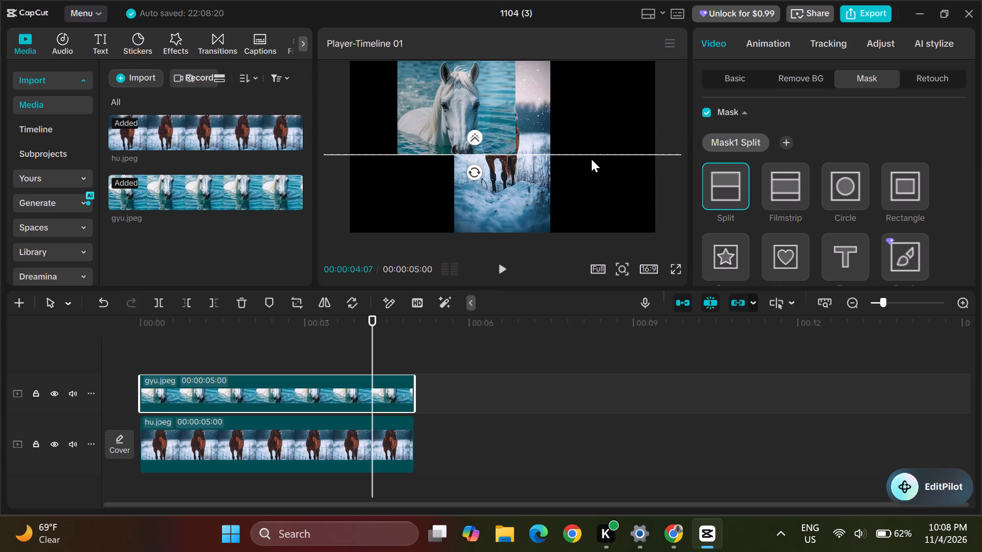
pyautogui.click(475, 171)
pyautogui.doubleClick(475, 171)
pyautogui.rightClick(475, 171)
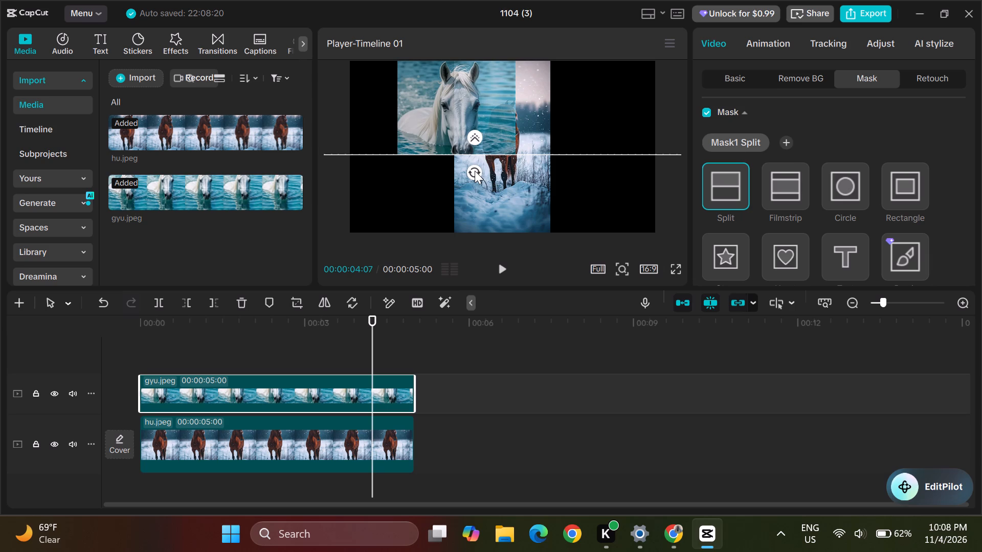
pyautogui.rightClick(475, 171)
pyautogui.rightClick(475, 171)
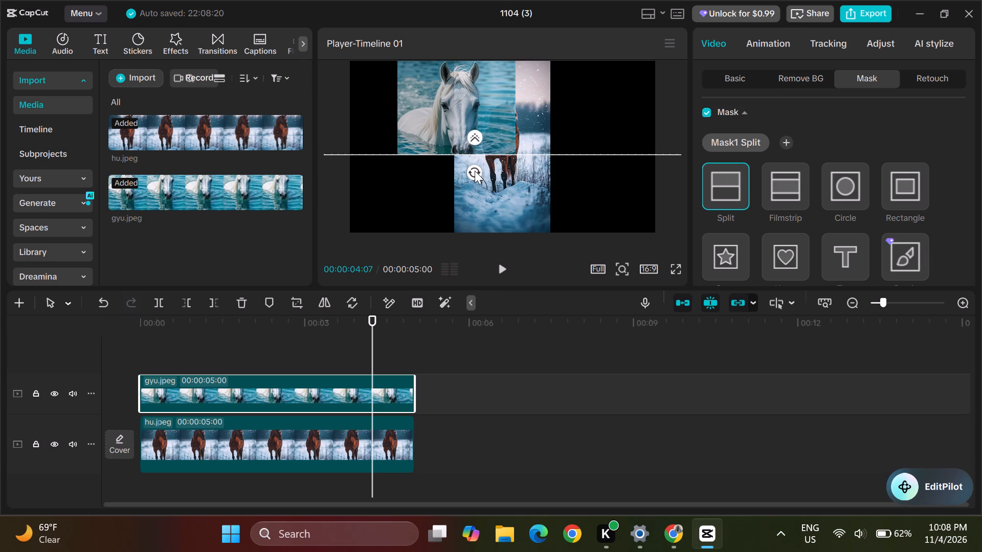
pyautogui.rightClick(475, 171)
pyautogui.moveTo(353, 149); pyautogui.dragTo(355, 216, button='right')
# Move the horizontal Split mask line to just below the white horse's muzzle.
pyautogui.moveTo(326, 154); pyautogui.dragTo(333, 140)
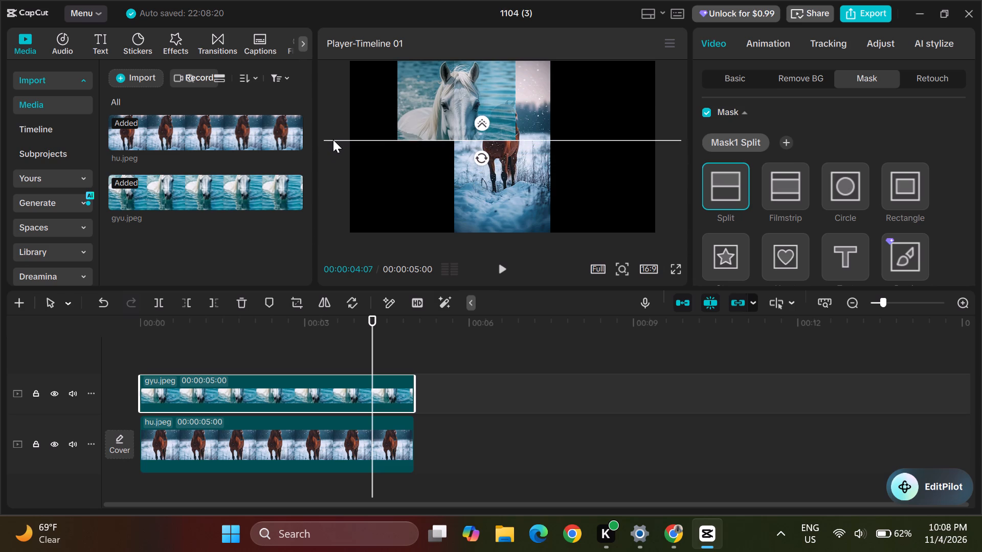
pyautogui.moveTo(333, 140); pyautogui.dragTo(333, 142)
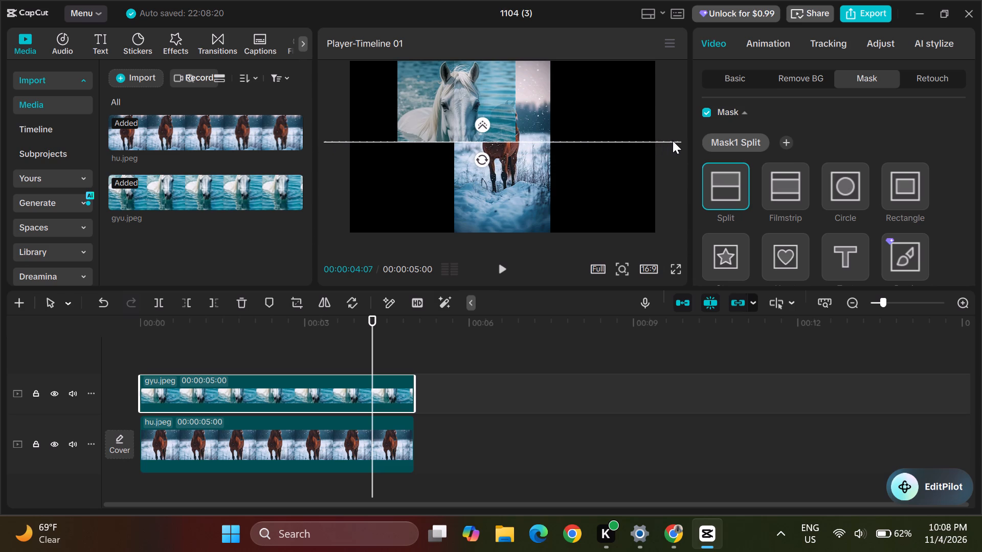
pyautogui.moveTo(673, 141); pyautogui.dragTo(671, 91)
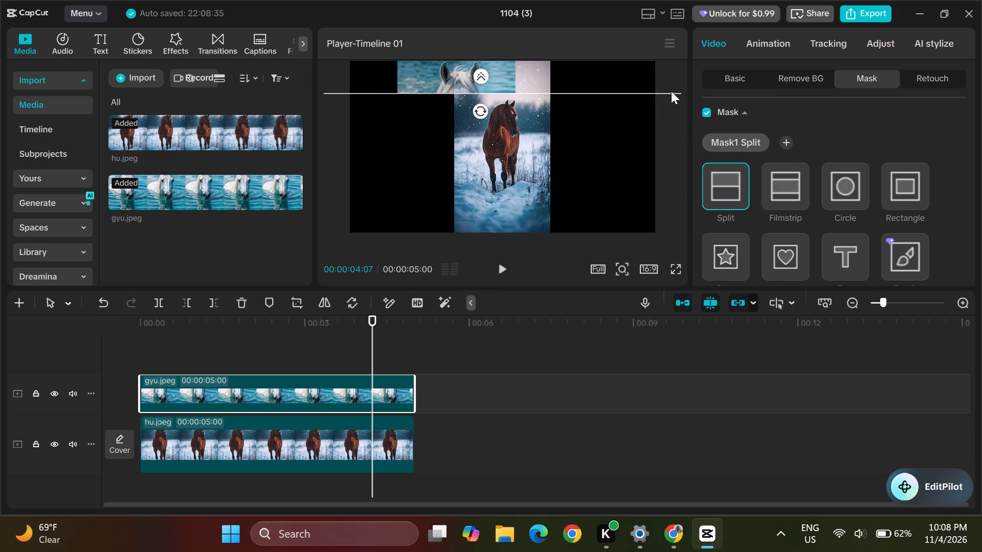
pyautogui.moveTo(671, 91); pyautogui.dragTo(670, 66)
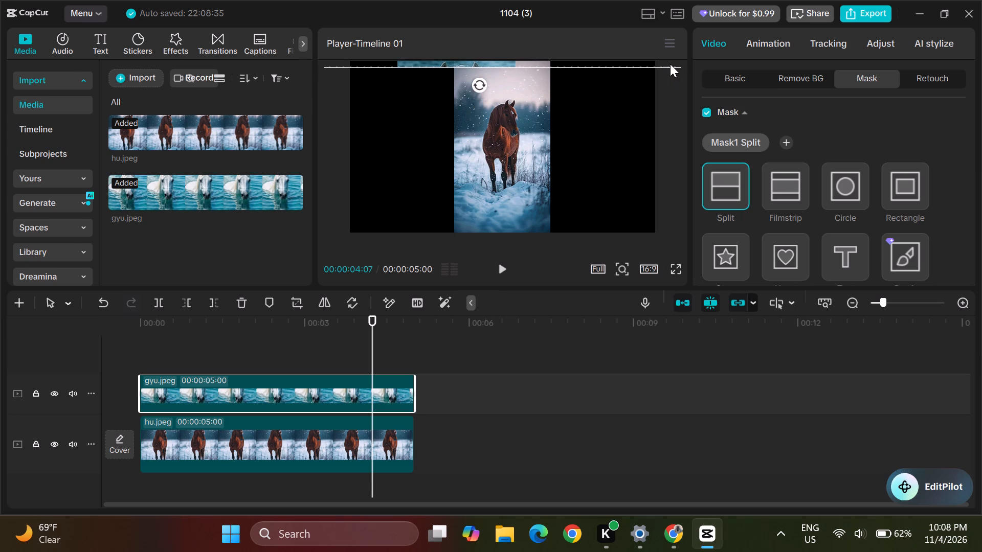
pyautogui.moveTo(670, 64); pyautogui.dragTo(668, 143)
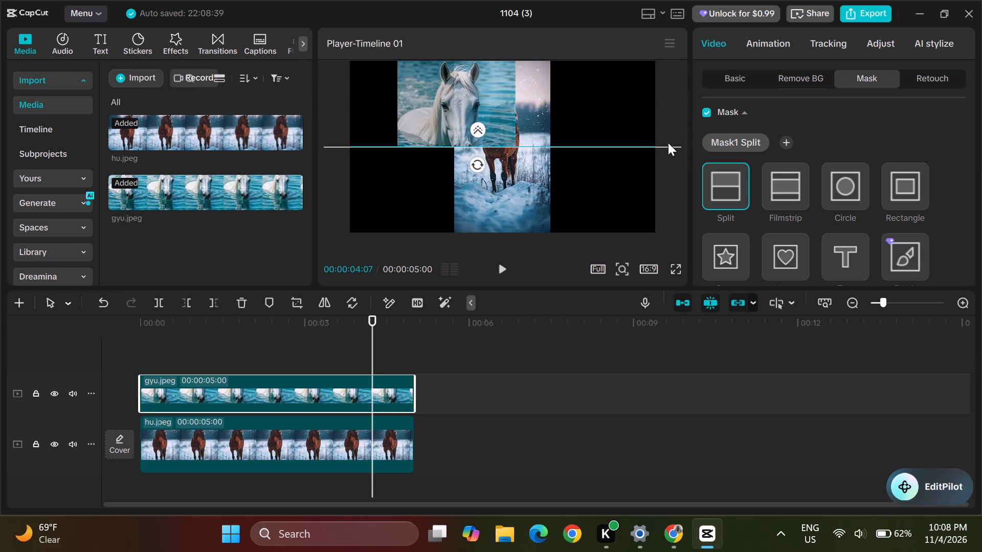
pyautogui.moveTo(668, 143); pyautogui.dragTo(668, 160)
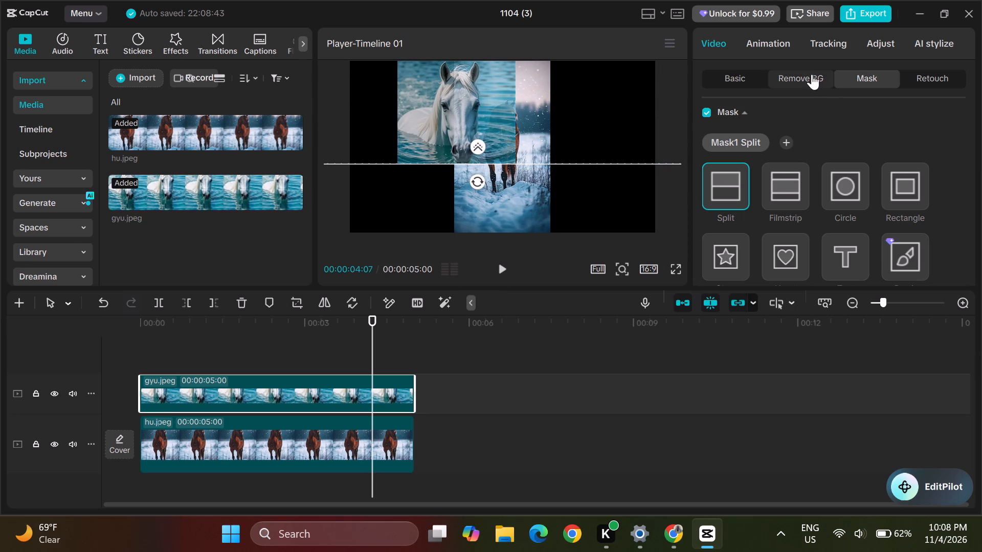
# Reposition the brown horse image in the preview to about X 87, Y 92, keeping its 100% scale.
pyautogui.click(728, 77)
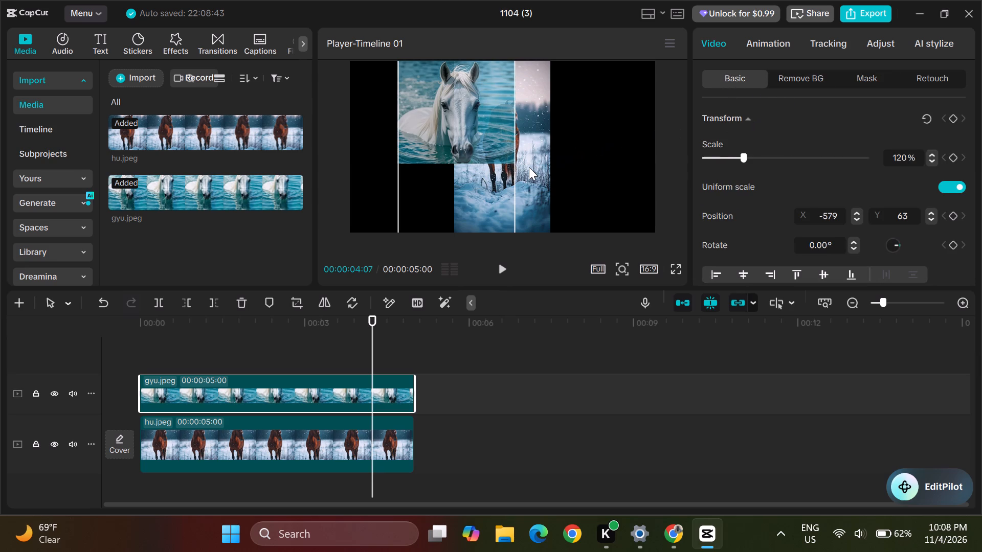
pyautogui.moveTo(529, 167); pyautogui.dragTo(522, 172)
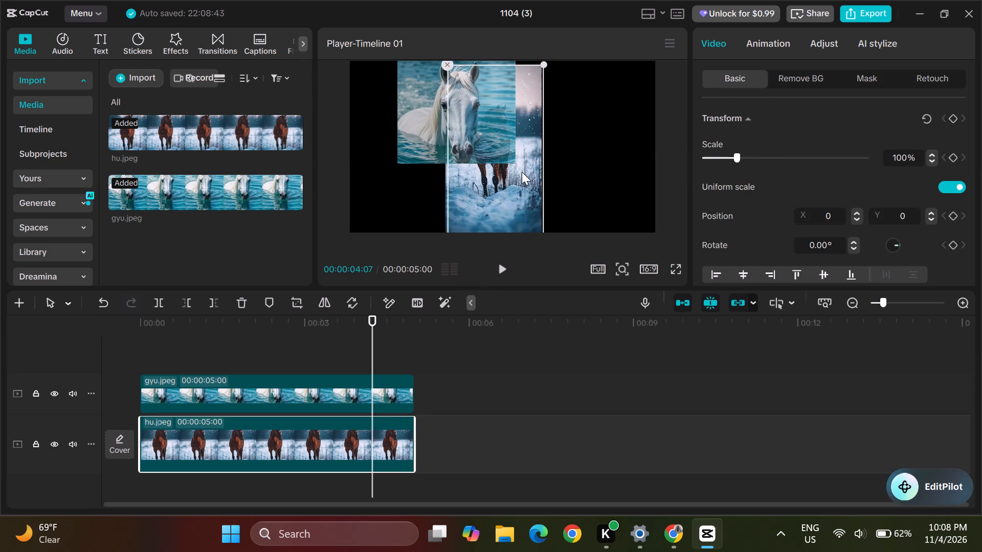
pyautogui.moveTo(522, 172); pyautogui.dragTo(536, 160)
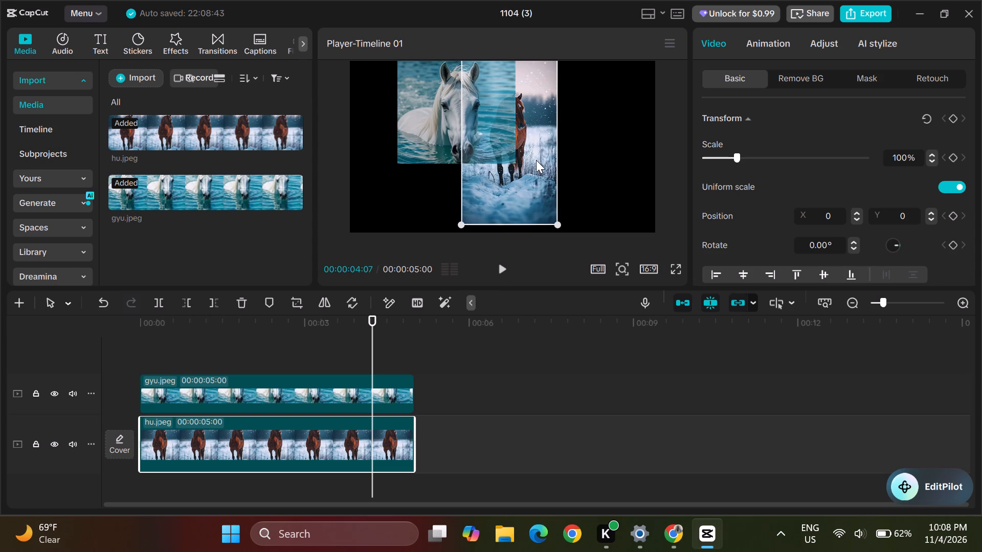
pyautogui.moveTo(536, 160); pyautogui.dragTo(535, 160)
pyautogui.click(535, 160)
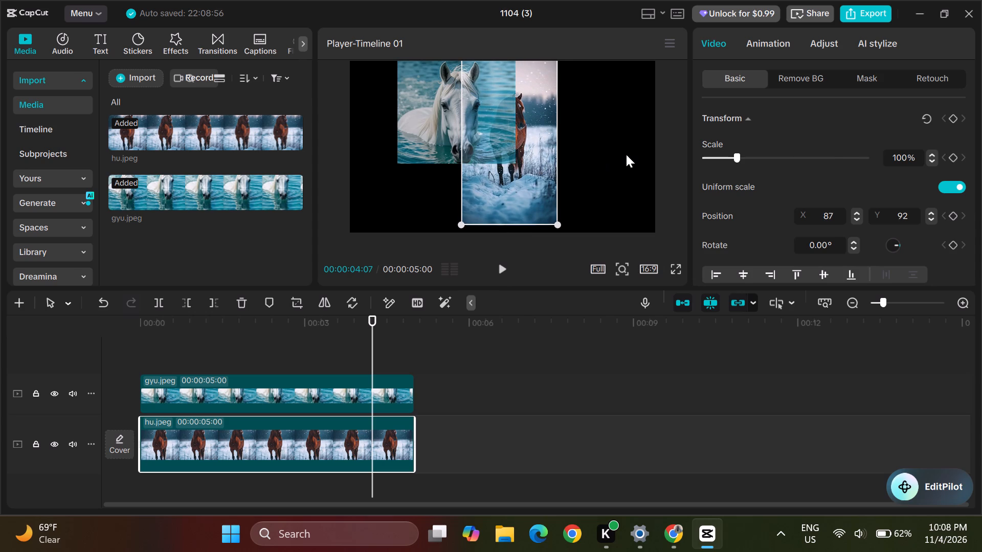
pyautogui.click(626, 154)
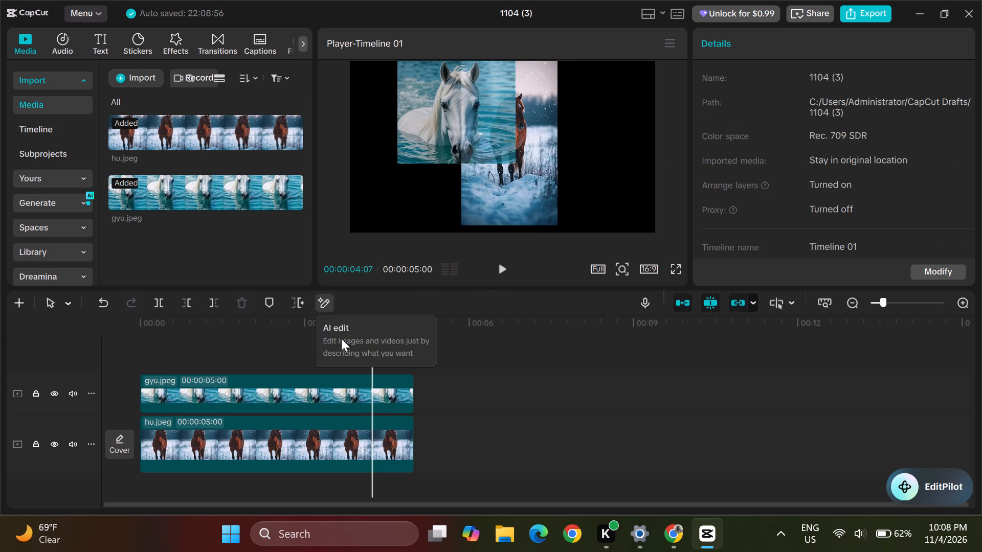
# Set the gyu.jpeg clip's X position to -582.
pyautogui.click(333, 392)
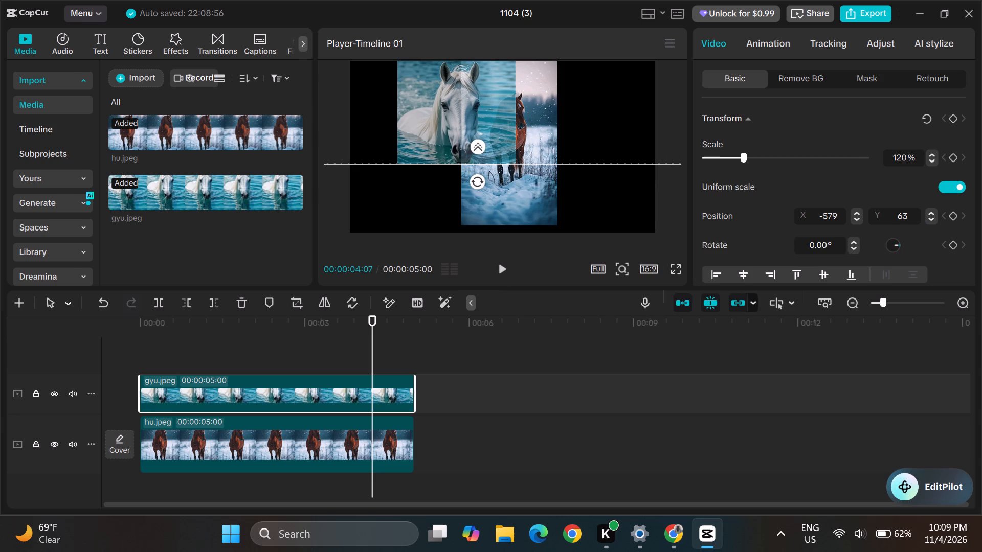
pyautogui.click(856, 216)
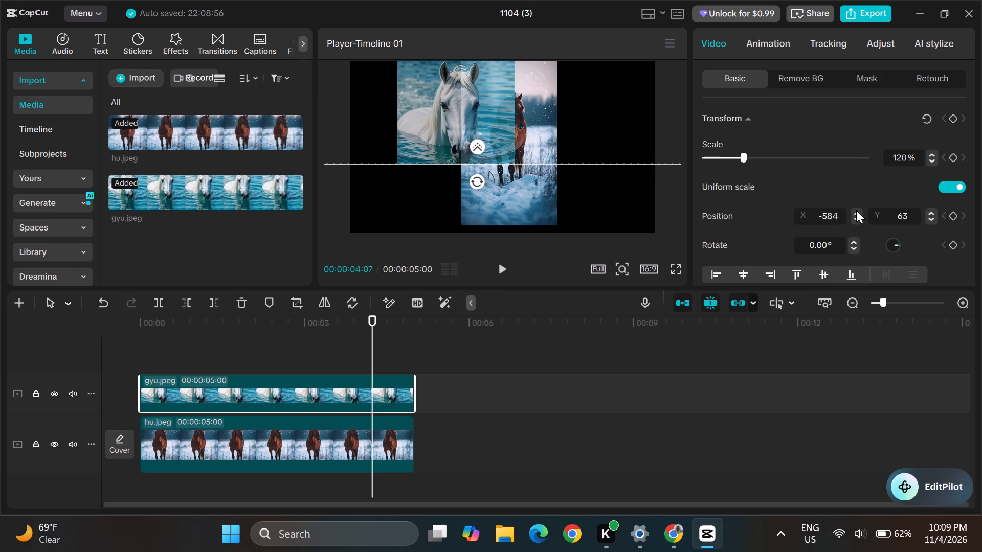
pyautogui.click(856, 210)
pyautogui.click(856, 210)
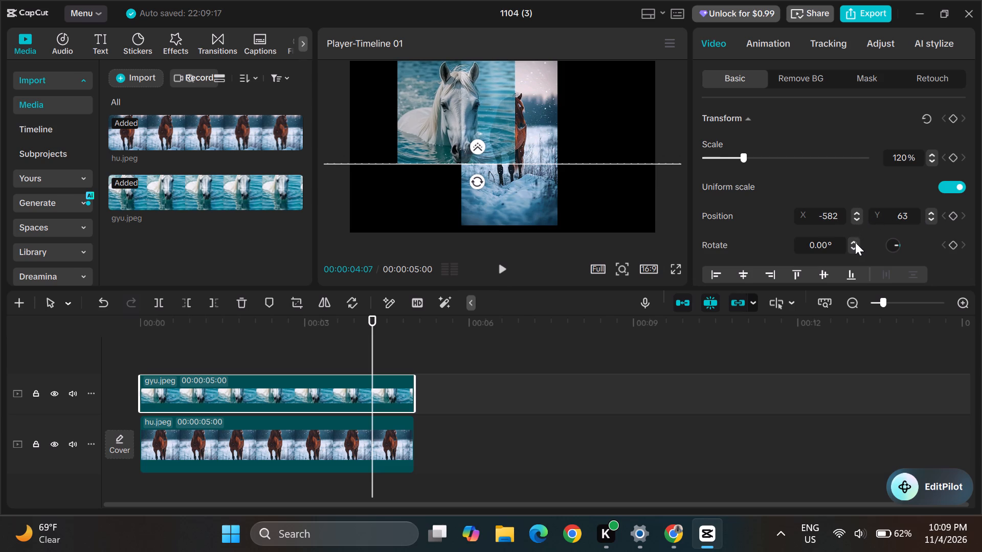
# Set the gyu.jpeg clip's rotation to 1.00°.
pyautogui.click(854, 238)
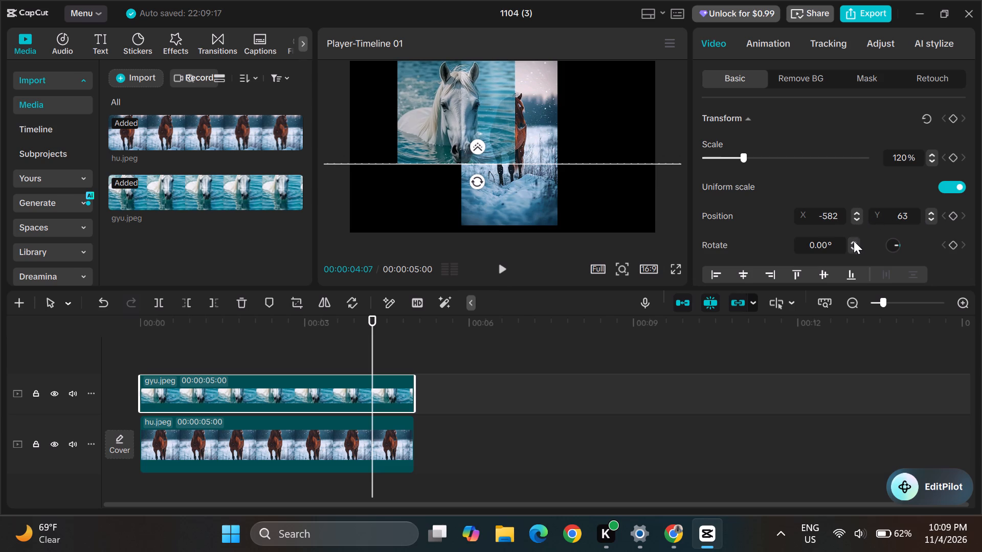
pyautogui.click(853, 243)
pyautogui.click(853, 247)
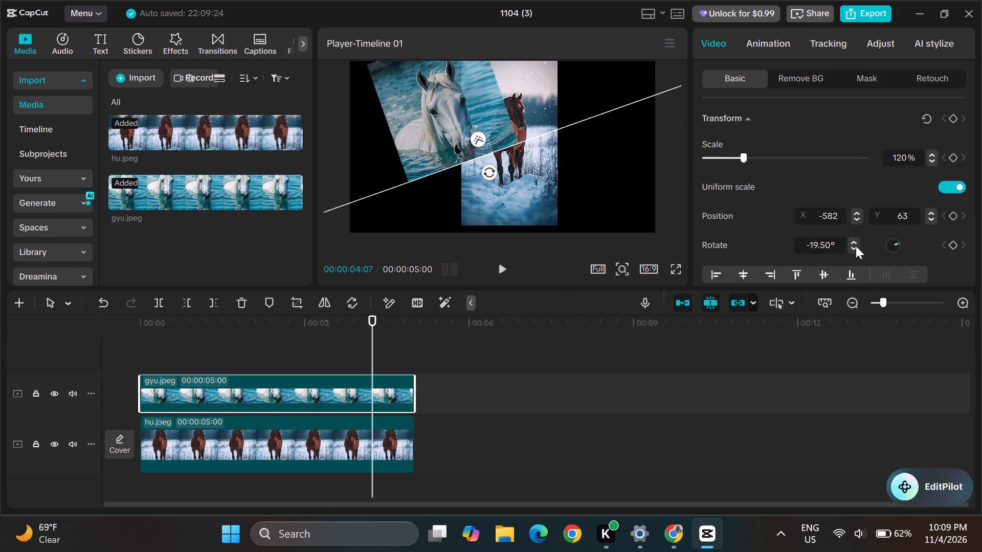
pyautogui.click(855, 240)
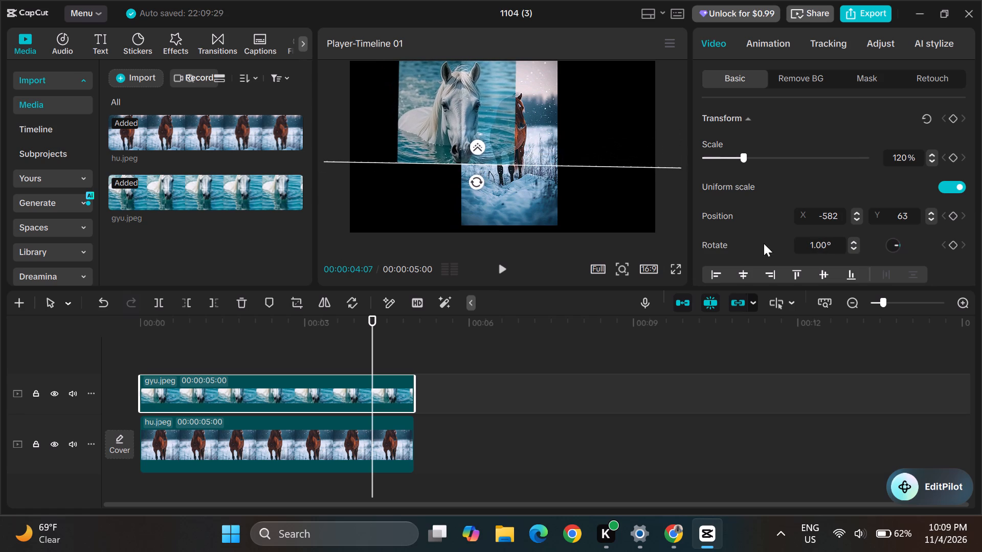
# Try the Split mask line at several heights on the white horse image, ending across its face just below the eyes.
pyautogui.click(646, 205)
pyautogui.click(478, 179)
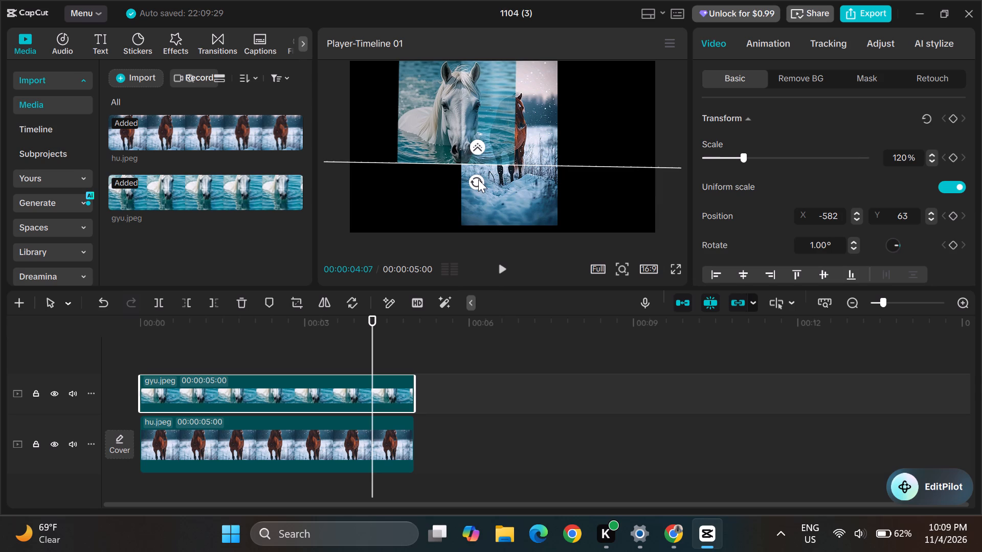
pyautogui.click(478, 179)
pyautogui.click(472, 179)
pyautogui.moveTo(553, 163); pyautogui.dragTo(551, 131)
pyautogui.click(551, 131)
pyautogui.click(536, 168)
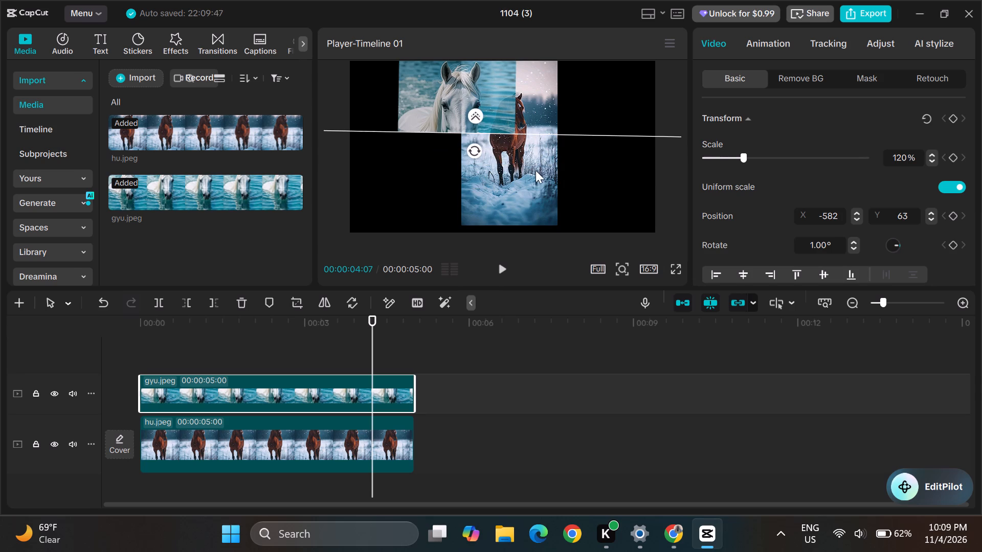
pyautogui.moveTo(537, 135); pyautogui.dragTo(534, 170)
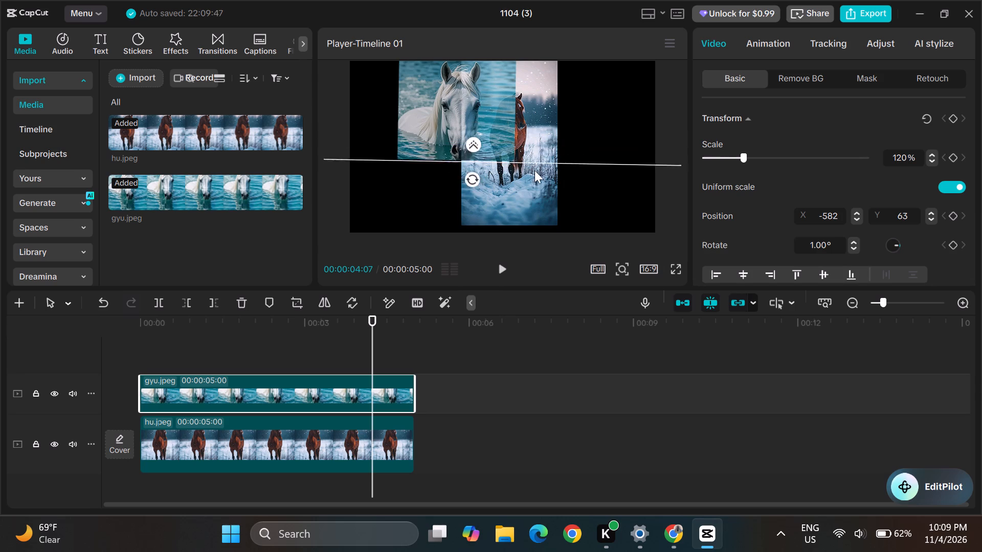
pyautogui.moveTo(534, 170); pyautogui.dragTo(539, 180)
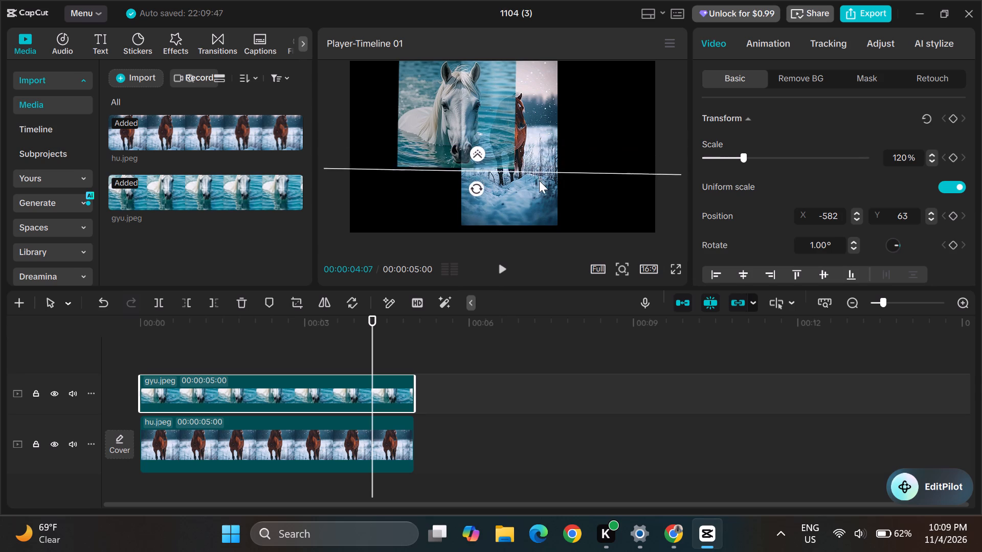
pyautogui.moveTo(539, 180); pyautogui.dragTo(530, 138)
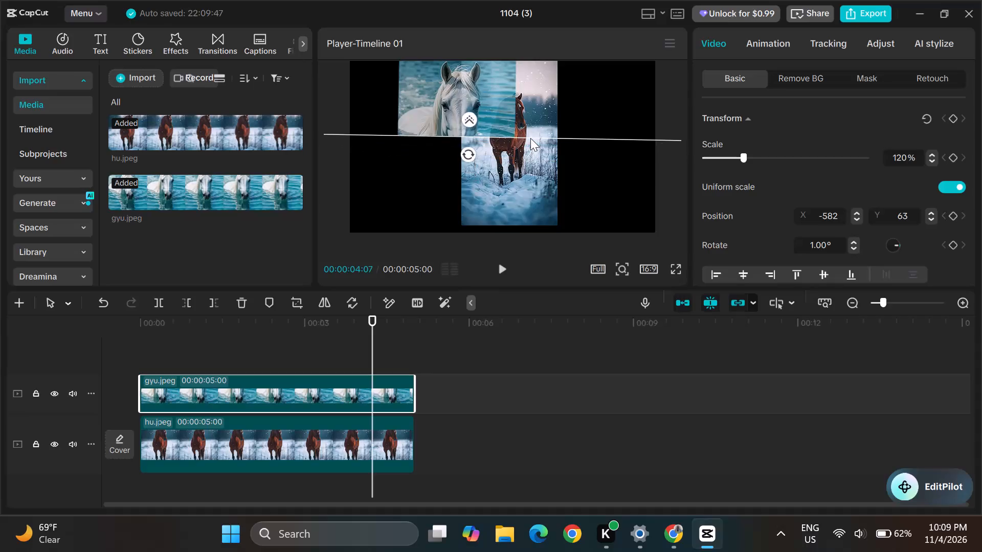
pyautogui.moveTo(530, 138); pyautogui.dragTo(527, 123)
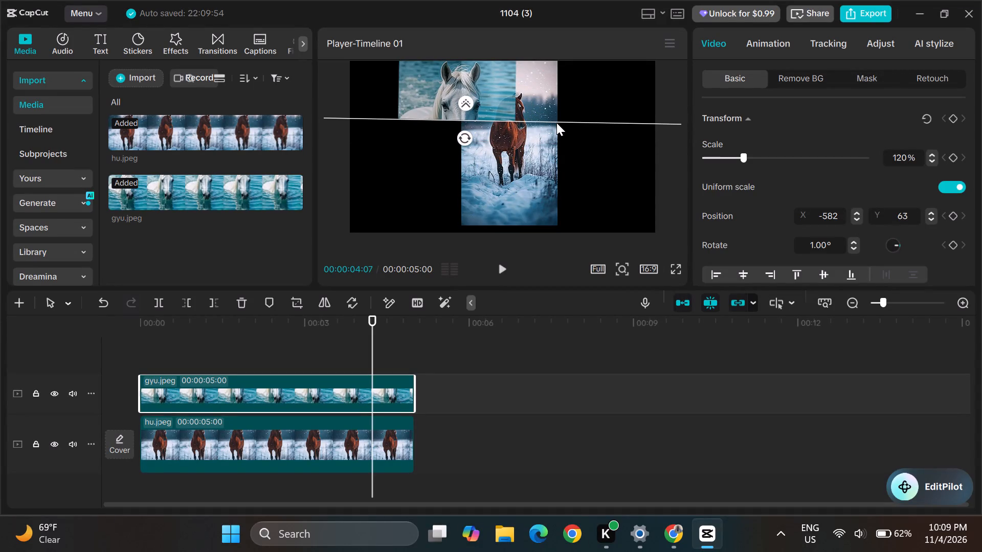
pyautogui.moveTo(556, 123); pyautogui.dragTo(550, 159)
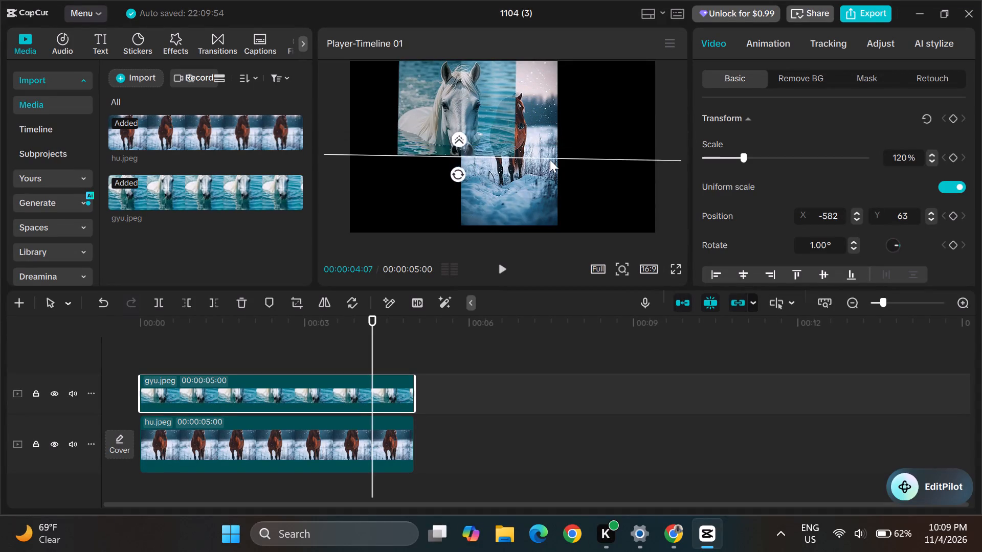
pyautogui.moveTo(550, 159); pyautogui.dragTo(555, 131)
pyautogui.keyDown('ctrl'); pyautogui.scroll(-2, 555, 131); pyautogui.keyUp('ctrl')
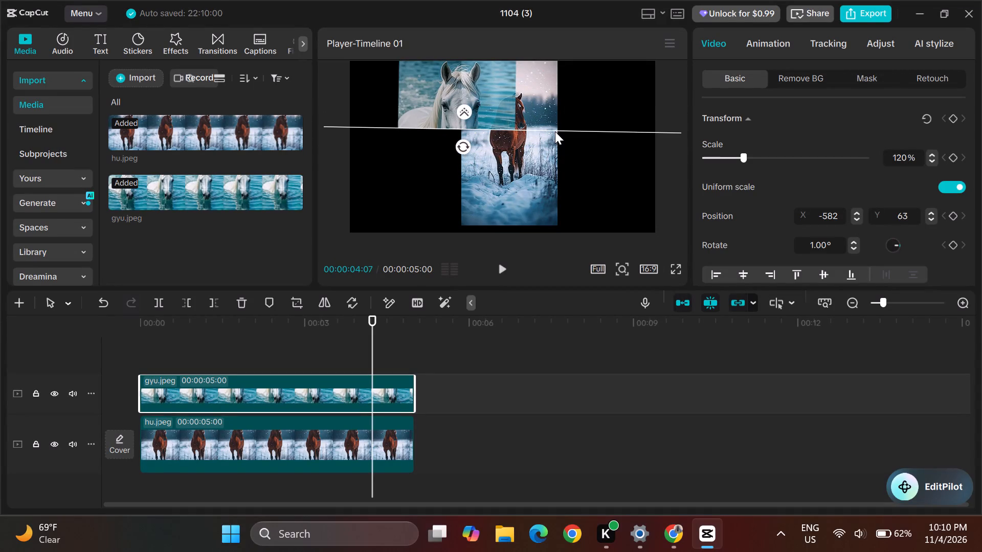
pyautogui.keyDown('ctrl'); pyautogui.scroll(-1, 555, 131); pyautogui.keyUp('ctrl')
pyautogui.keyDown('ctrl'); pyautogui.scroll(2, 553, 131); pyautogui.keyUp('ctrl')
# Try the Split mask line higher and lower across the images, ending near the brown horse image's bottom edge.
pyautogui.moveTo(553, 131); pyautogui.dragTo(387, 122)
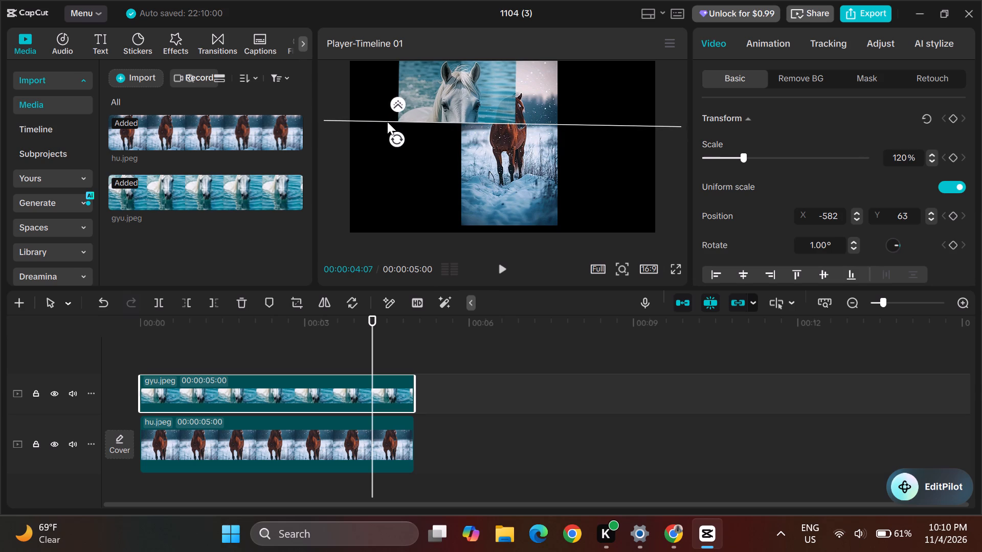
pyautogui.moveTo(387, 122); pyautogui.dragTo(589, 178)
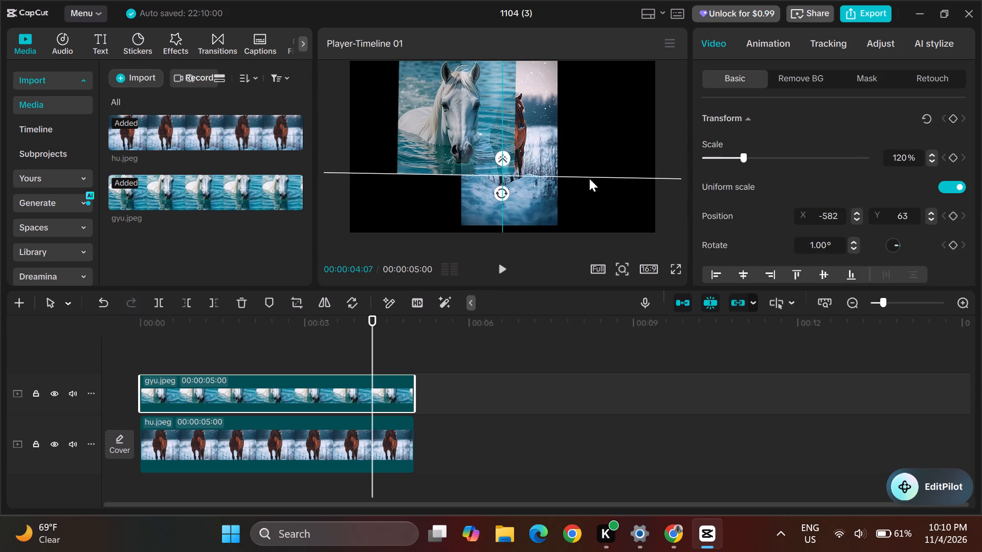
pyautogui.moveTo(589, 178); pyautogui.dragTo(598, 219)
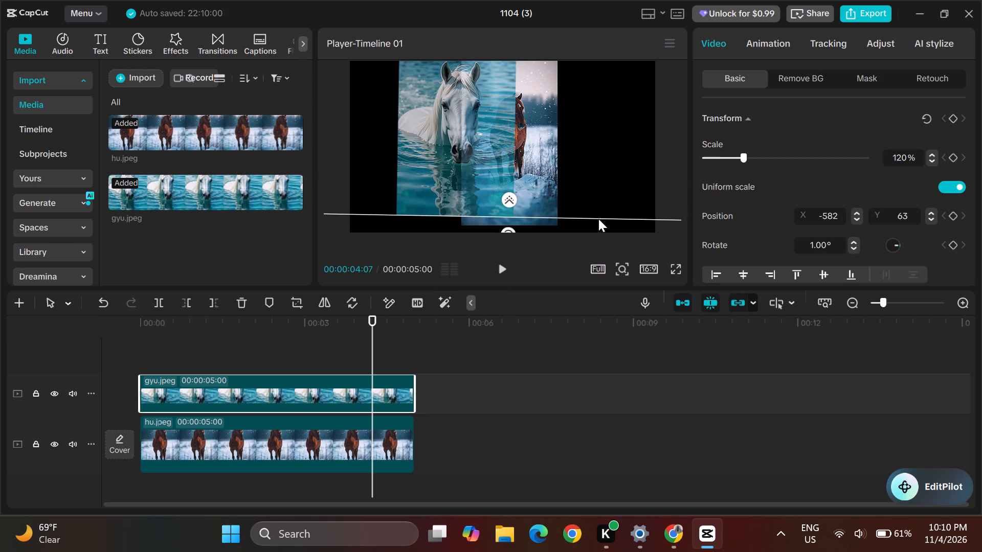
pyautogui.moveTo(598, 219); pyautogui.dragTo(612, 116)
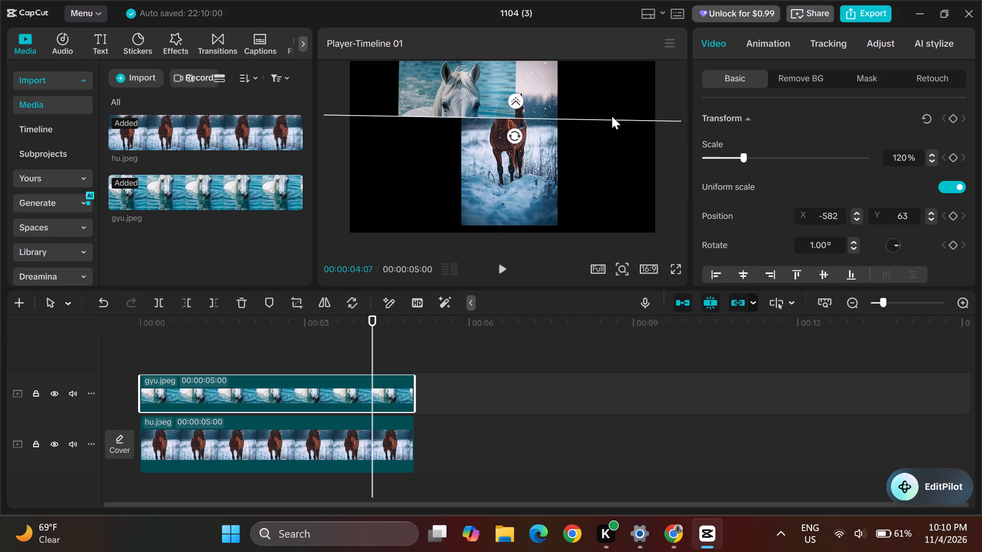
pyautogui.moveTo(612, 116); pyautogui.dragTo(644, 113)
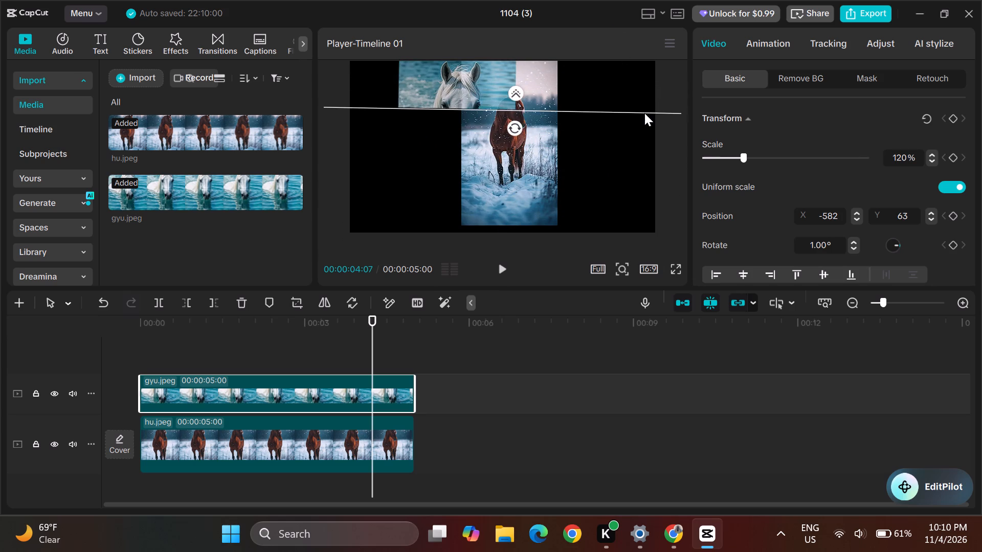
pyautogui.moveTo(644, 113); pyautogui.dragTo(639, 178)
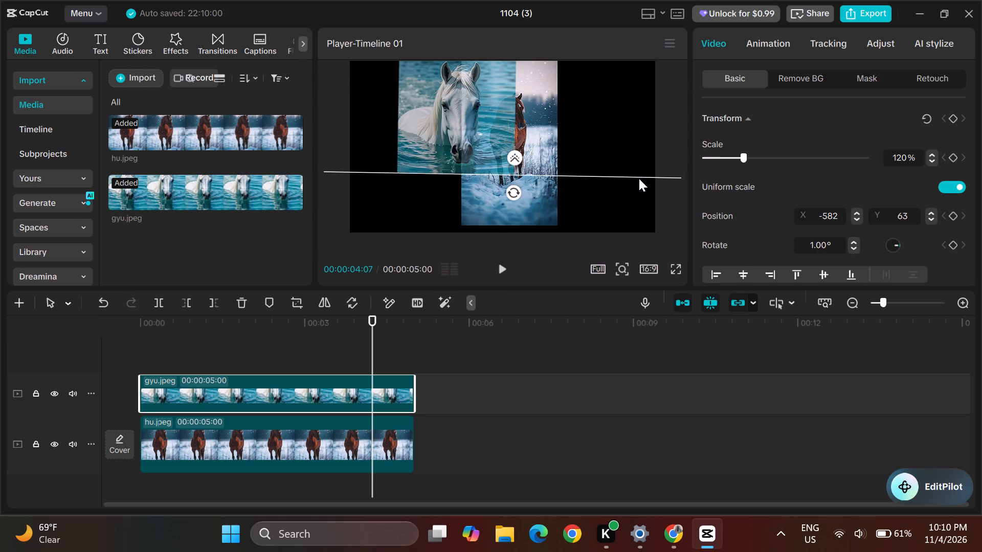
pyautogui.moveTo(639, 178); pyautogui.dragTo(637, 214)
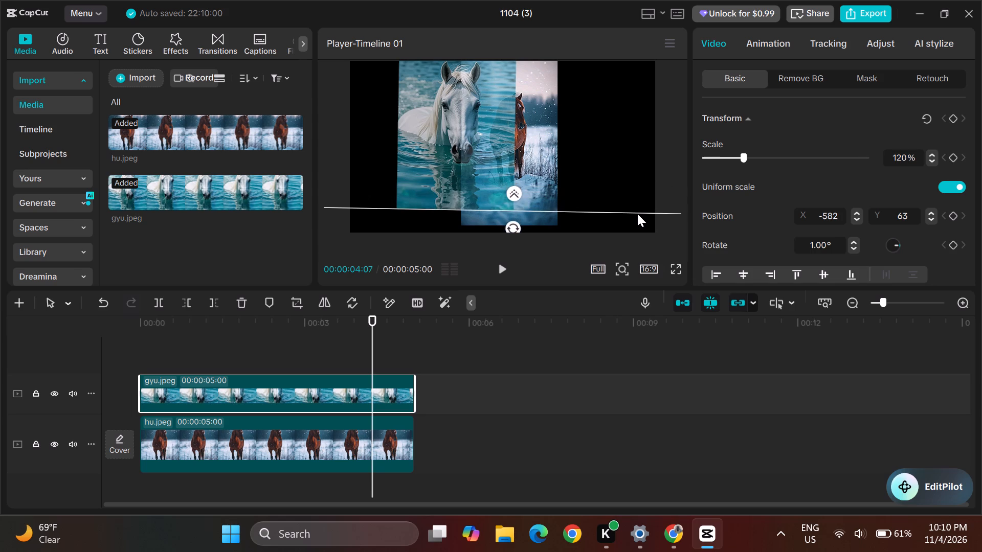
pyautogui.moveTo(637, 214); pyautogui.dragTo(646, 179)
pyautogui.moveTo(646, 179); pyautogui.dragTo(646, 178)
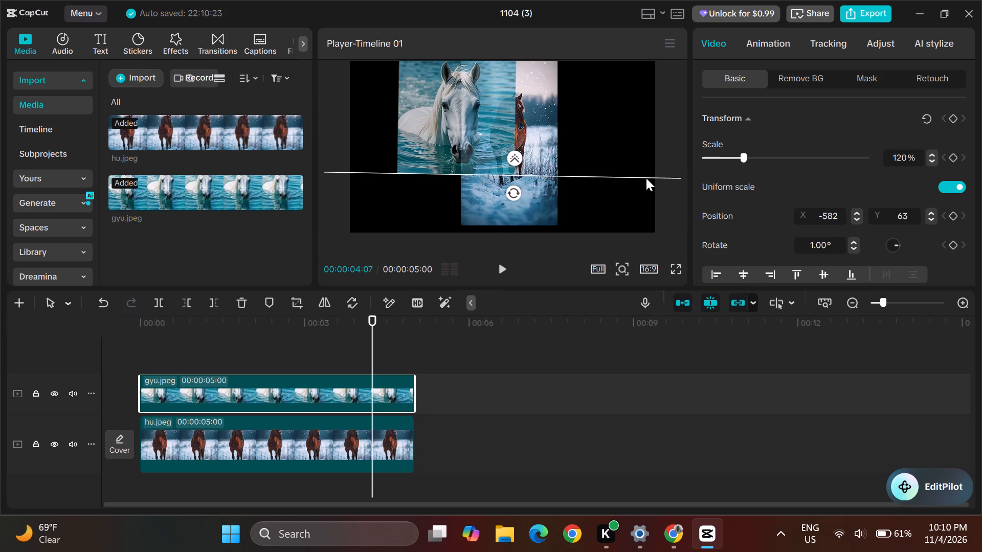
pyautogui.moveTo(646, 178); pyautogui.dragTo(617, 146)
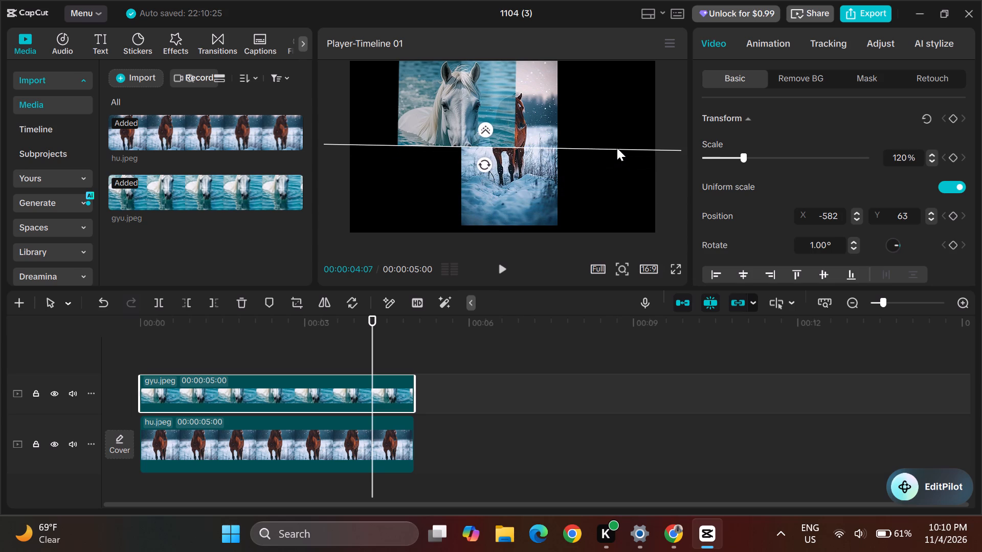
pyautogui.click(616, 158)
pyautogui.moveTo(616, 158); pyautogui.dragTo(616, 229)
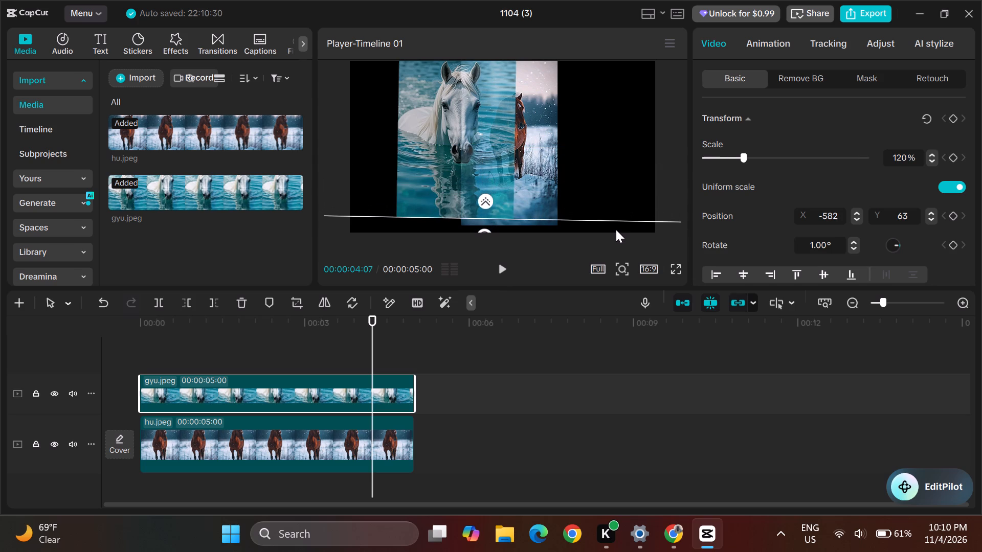
# Feather the Split mask's edge into a soft fade and raise its line to below the white horse's muzzle.
pyautogui.click(483, 198)
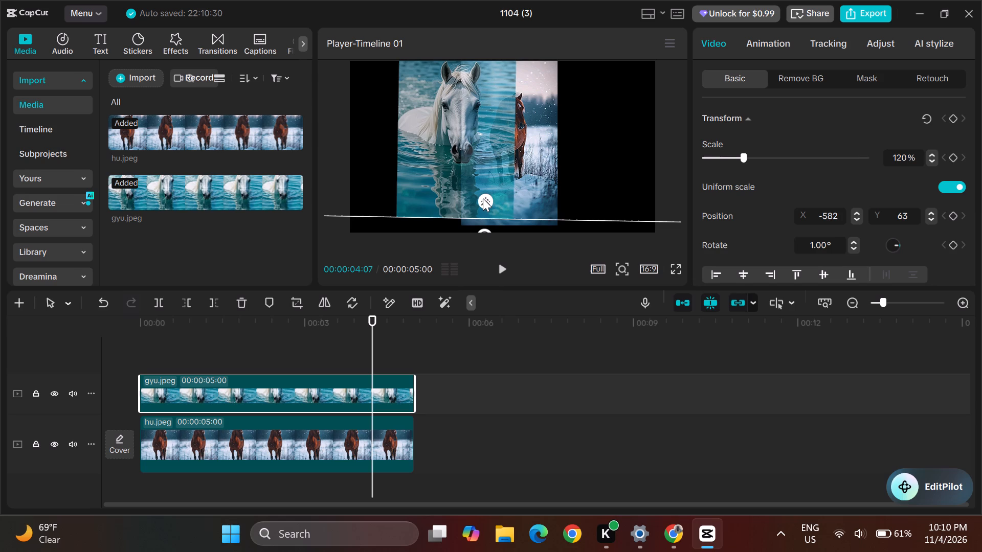
pyautogui.click(483, 198)
pyautogui.moveTo(482, 197); pyautogui.dragTo(489, 160)
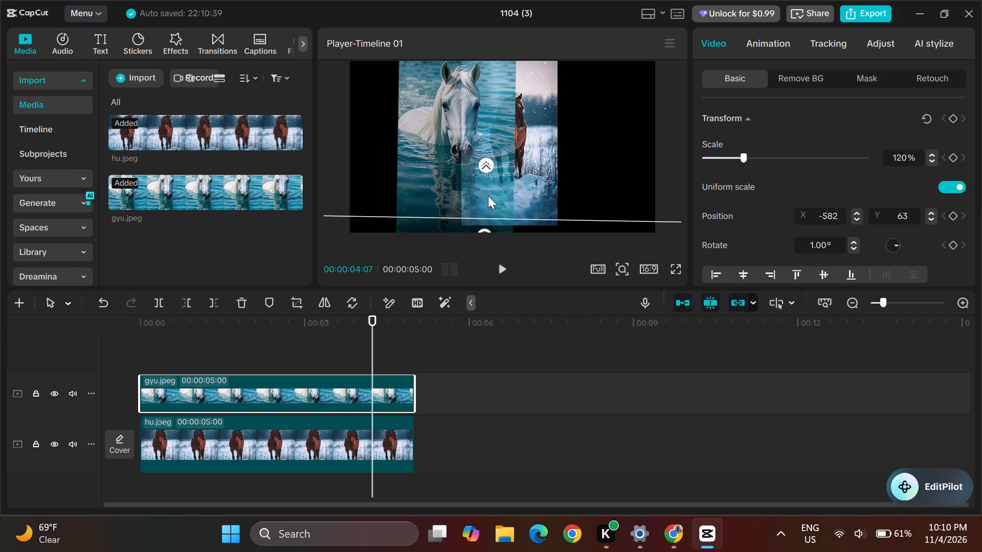
pyautogui.moveTo(550, 214); pyautogui.dragTo(547, 182)
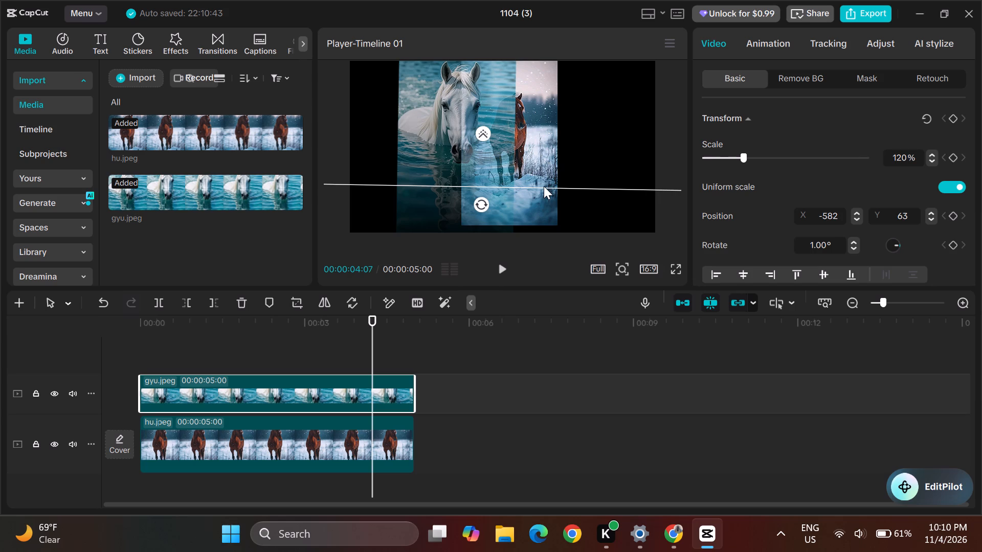
# Set the gyu.jpeg clip's scale to 150%.
pyautogui.tripleClick(931, 156)
pyautogui.tripleClick(931, 156)
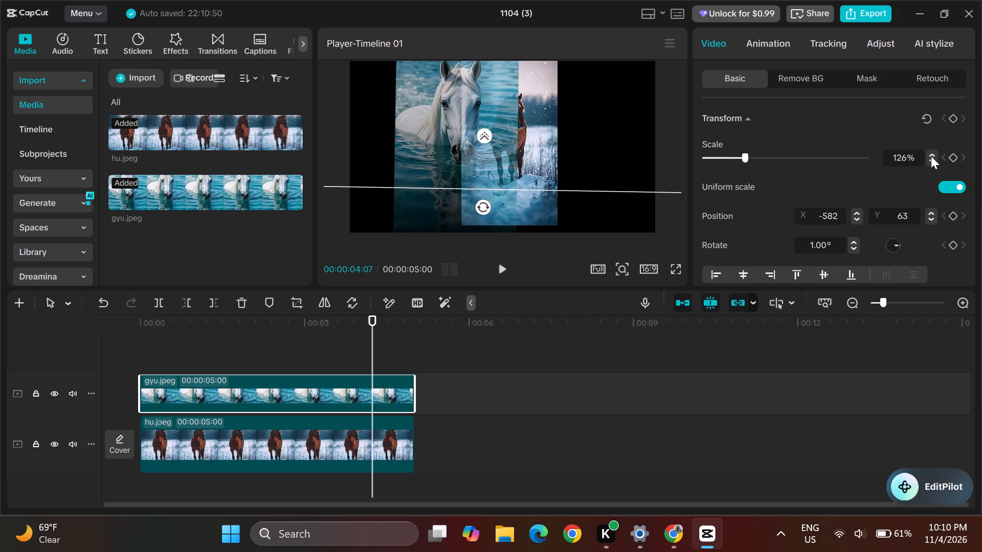
pyautogui.tripleClick(931, 156)
pyautogui.tripleClick(931, 156)
pyautogui.tripleClick(931, 156)
pyautogui.tripleClick(931, 156)
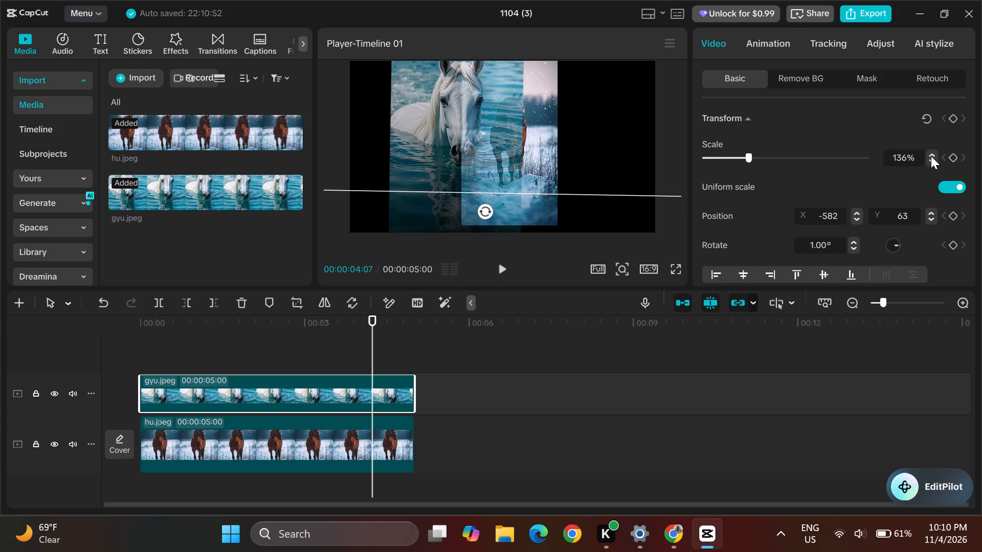
pyautogui.tripleClick(931, 156)
pyautogui.click(931, 156)
pyautogui.tripleClick(931, 156)
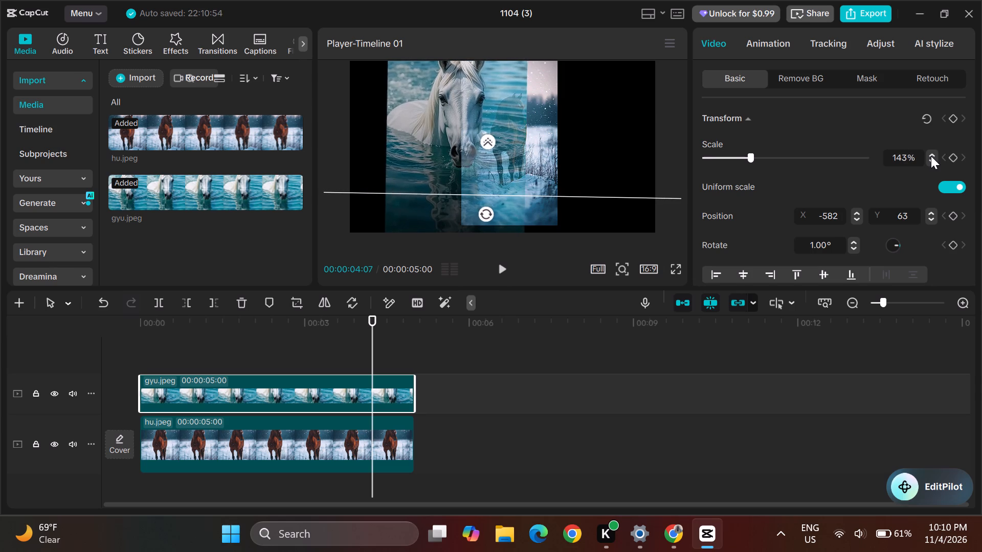
pyautogui.tripleClick(931, 156)
pyautogui.doubleClick(931, 156)
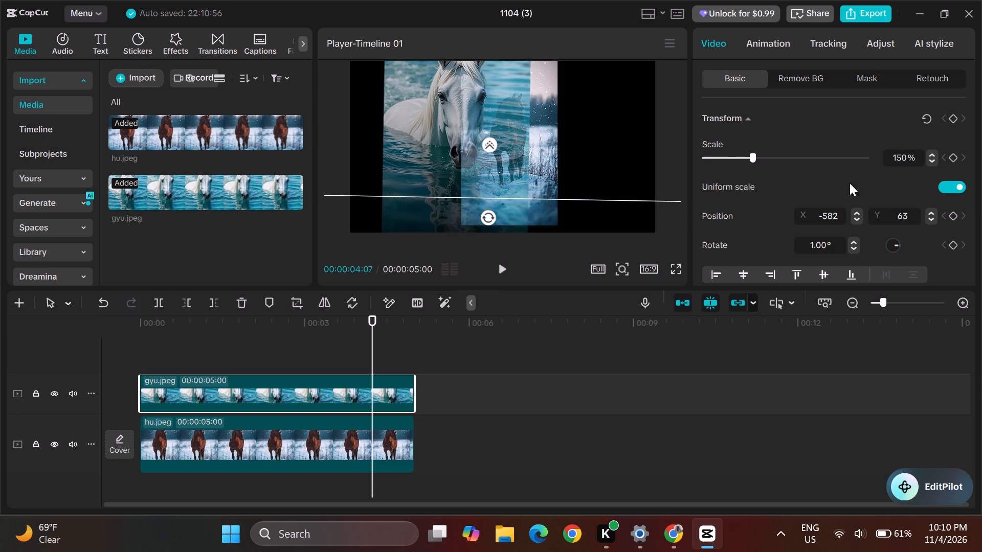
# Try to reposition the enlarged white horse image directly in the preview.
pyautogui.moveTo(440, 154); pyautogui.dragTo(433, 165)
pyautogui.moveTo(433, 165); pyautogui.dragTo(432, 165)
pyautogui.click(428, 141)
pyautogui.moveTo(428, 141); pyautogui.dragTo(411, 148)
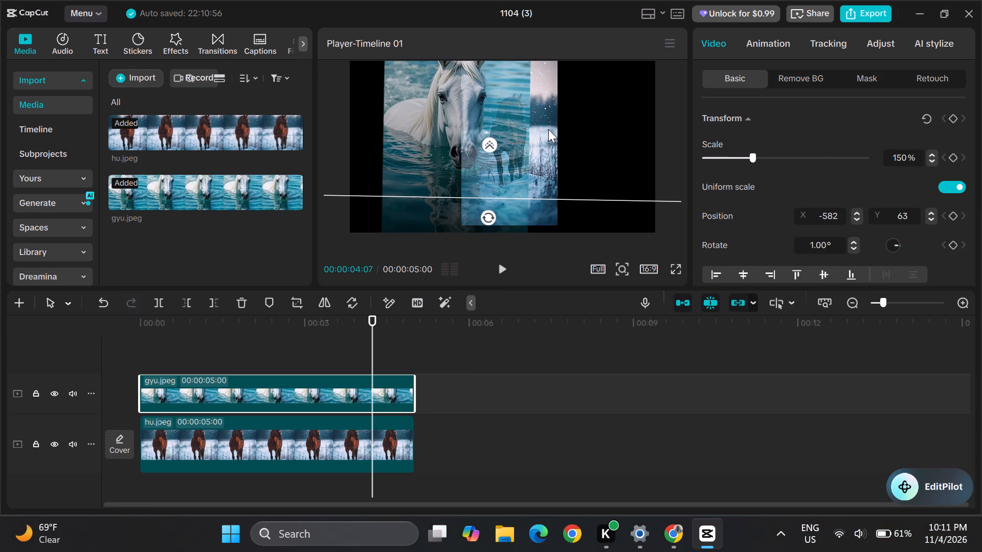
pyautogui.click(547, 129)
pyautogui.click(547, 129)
# Raise the feathered Split mask line to between the white horse's eyes and muzzle, level with the brown horse's chest.
pyautogui.moveTo(564, 198); pyautogui.dragTo(556, 155)
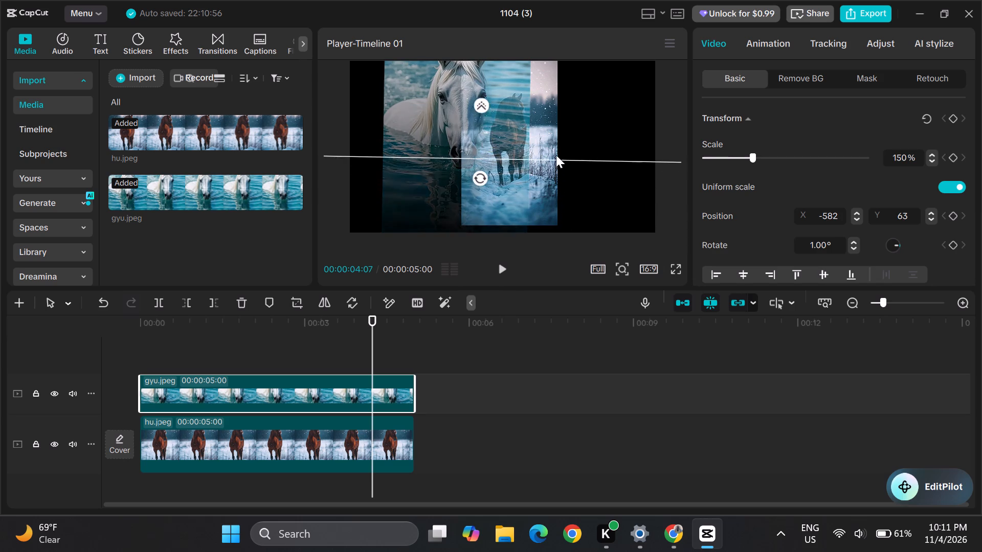
pyautogui.moveTo(556, 155); pyautogui.dragTo(562, 120)
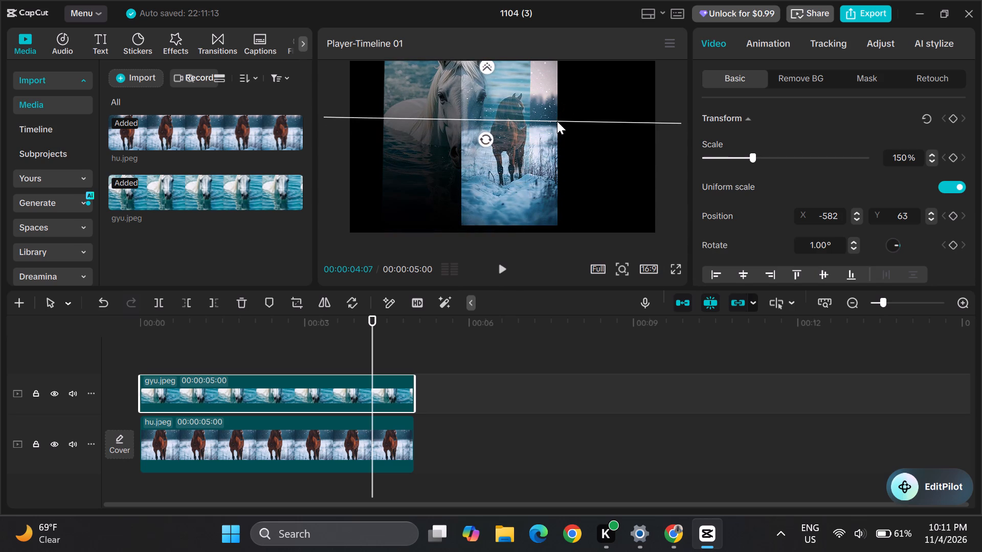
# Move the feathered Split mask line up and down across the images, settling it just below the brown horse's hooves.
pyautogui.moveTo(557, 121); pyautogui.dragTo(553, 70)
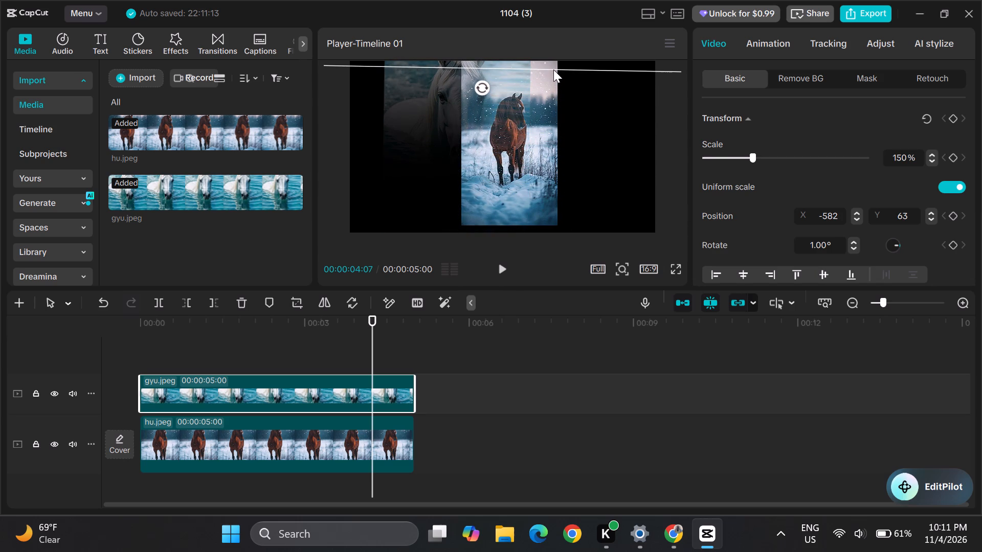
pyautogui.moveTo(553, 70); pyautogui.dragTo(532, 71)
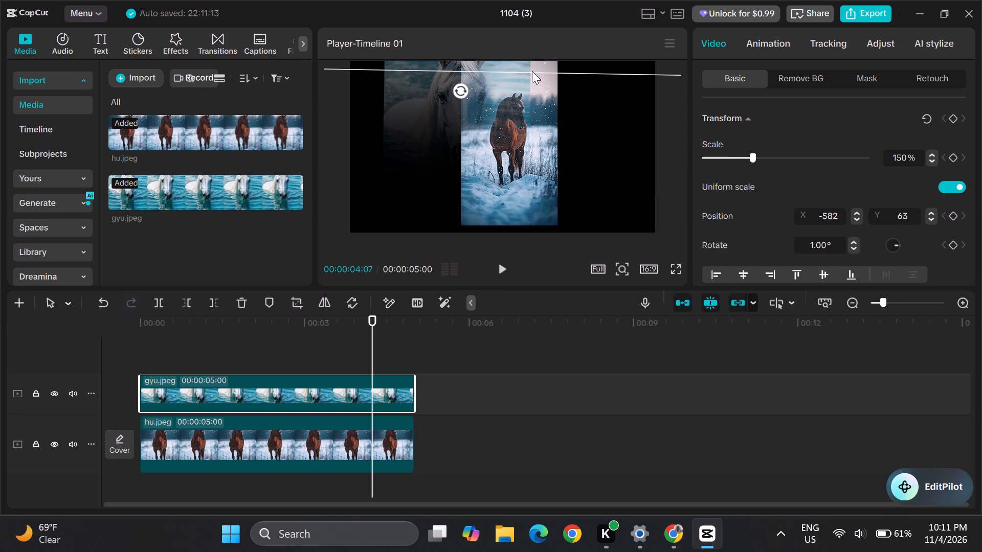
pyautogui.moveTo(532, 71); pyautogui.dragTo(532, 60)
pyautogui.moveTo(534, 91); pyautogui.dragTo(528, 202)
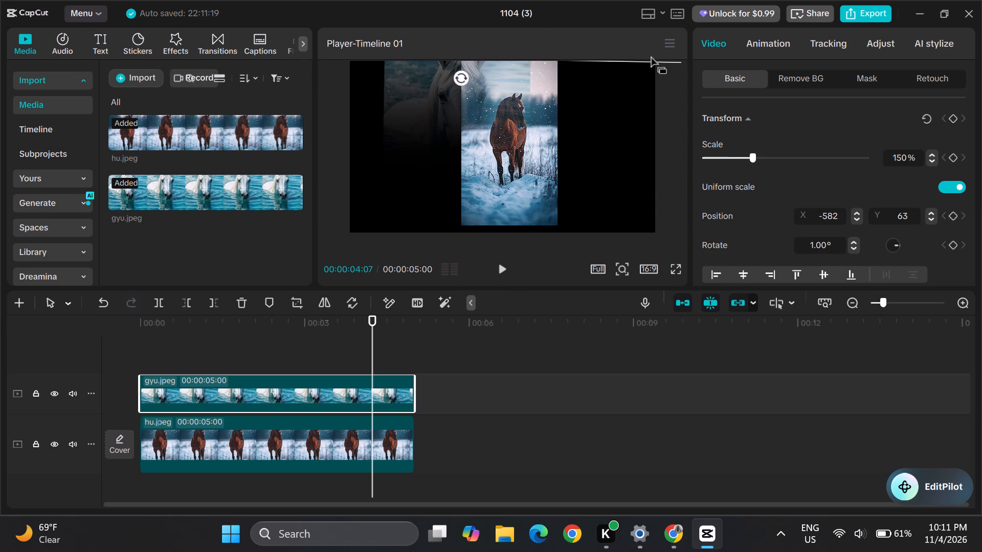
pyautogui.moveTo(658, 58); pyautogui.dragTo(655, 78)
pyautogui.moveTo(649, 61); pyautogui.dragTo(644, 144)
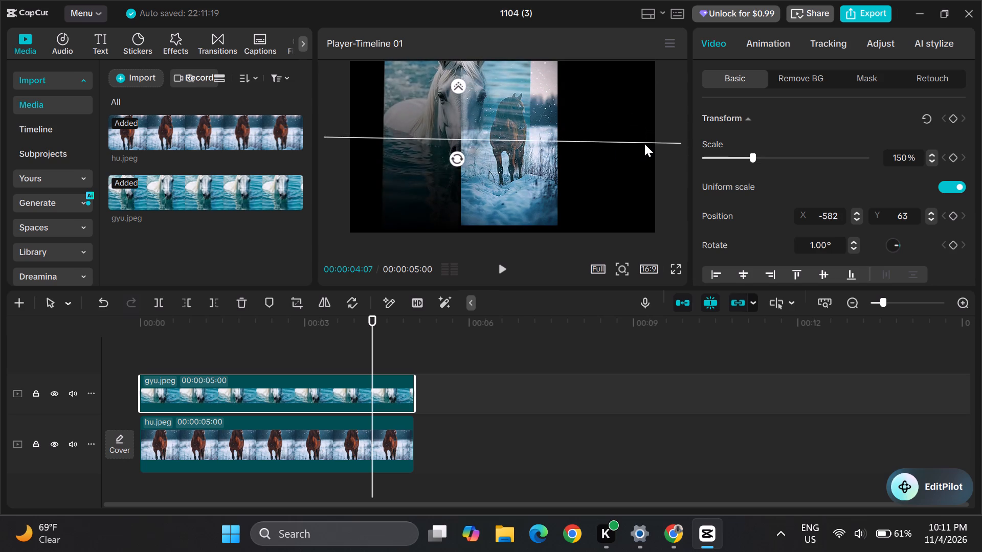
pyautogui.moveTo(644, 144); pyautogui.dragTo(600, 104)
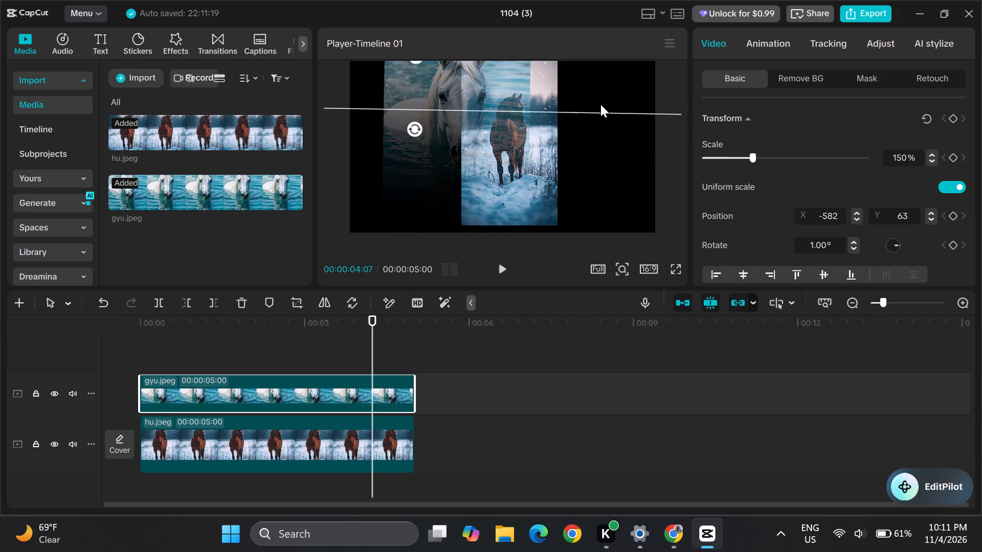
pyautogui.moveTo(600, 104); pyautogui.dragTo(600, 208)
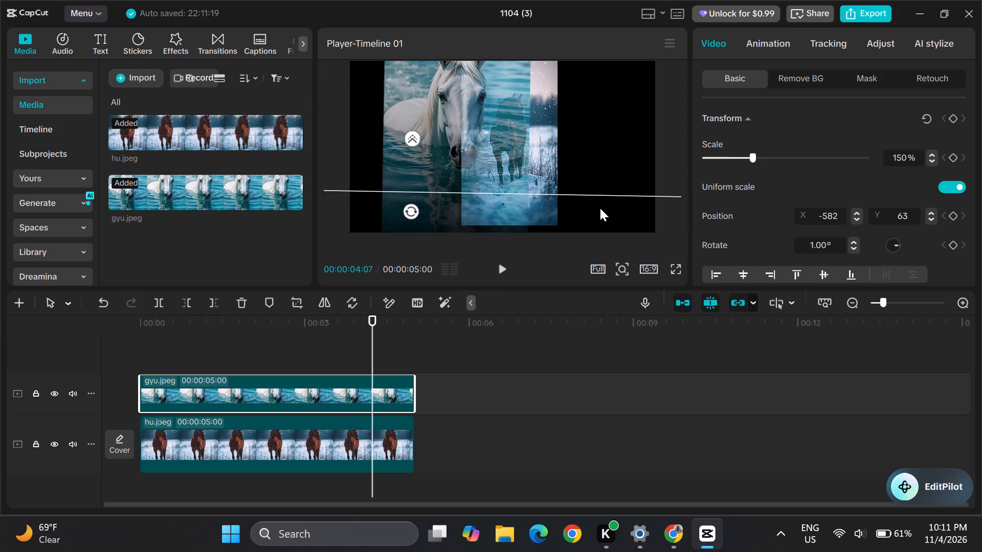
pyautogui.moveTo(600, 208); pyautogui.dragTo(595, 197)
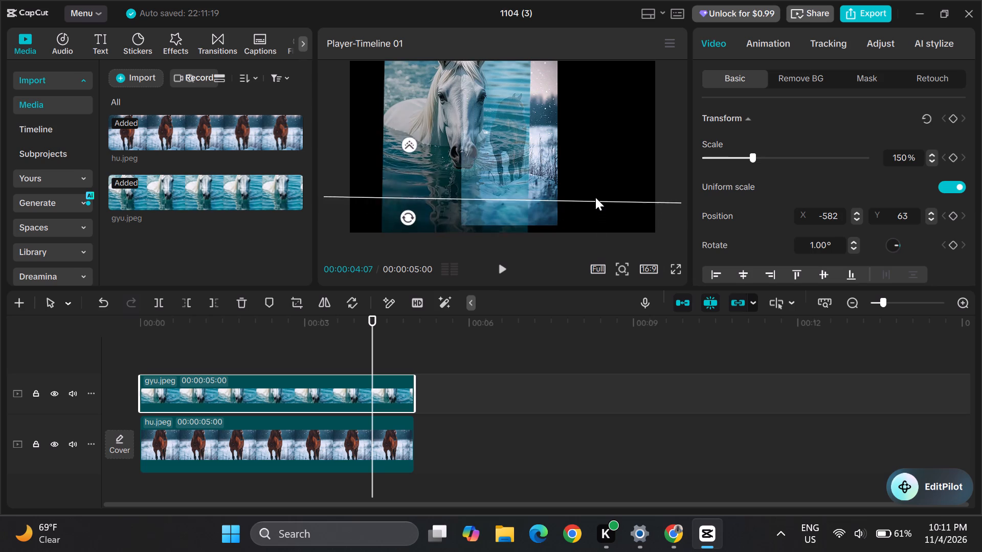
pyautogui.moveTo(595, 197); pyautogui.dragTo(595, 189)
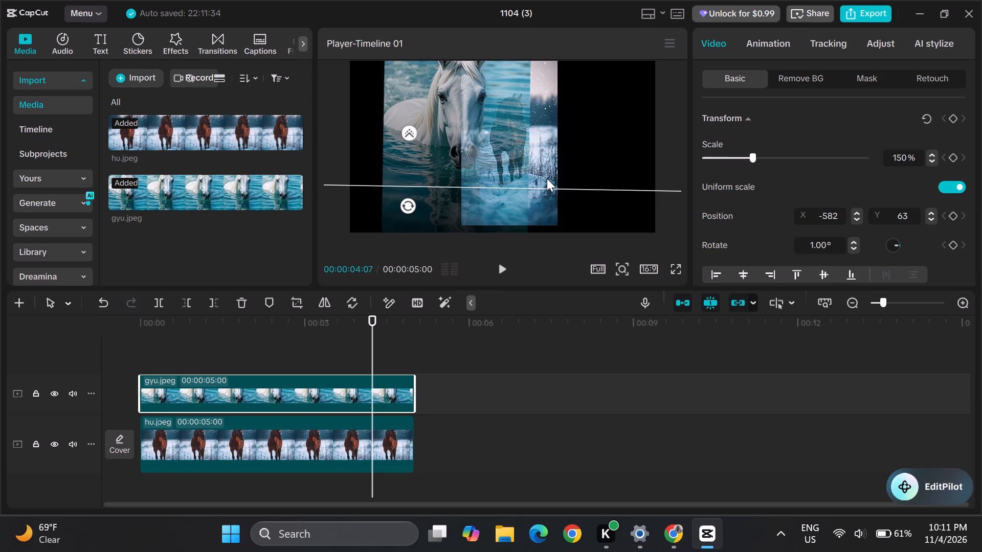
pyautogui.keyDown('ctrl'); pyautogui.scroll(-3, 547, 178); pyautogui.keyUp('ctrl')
# Rotate the feathered Split mask to nearly vertical, about -96°, with its line running between the white and brown horses.
pyautogui.click(403, 207)
pyautogui.moveTo(404, 202); pyautogui.dragTo(495, 224)
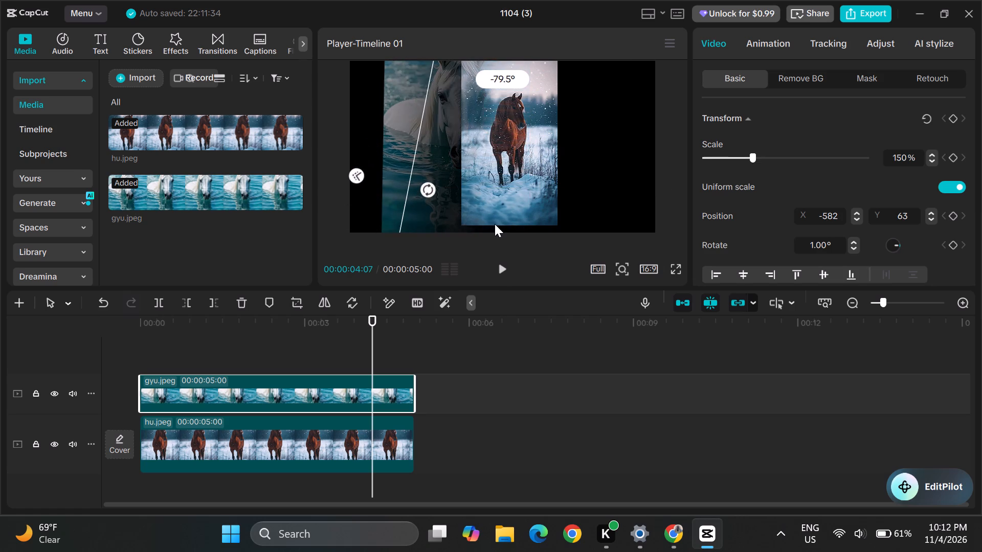
pyautogui.moveTo(495, 224); pyautogui.dragTo(449, 182)
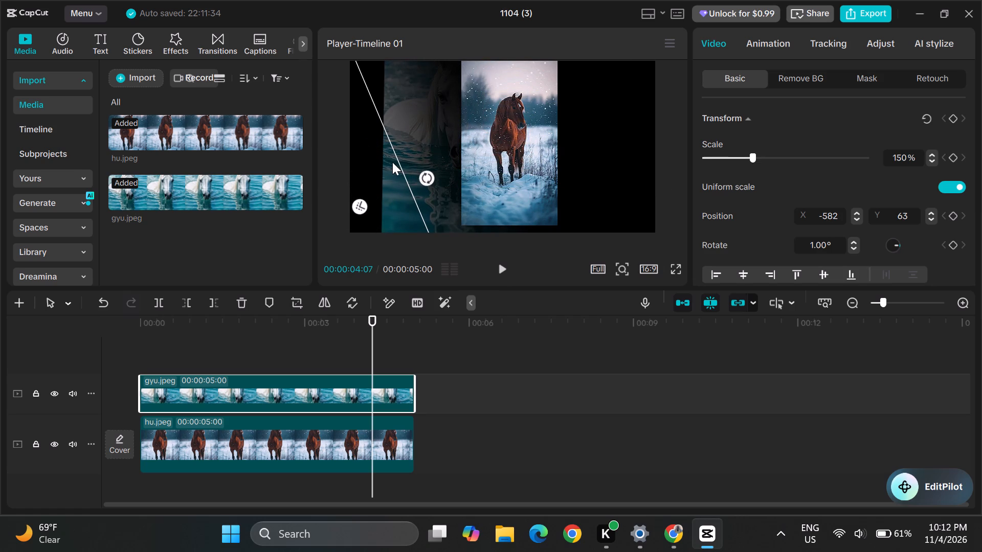
pyautogui.moveTo(393, 157); pyautogui.dragTo(457, 159)
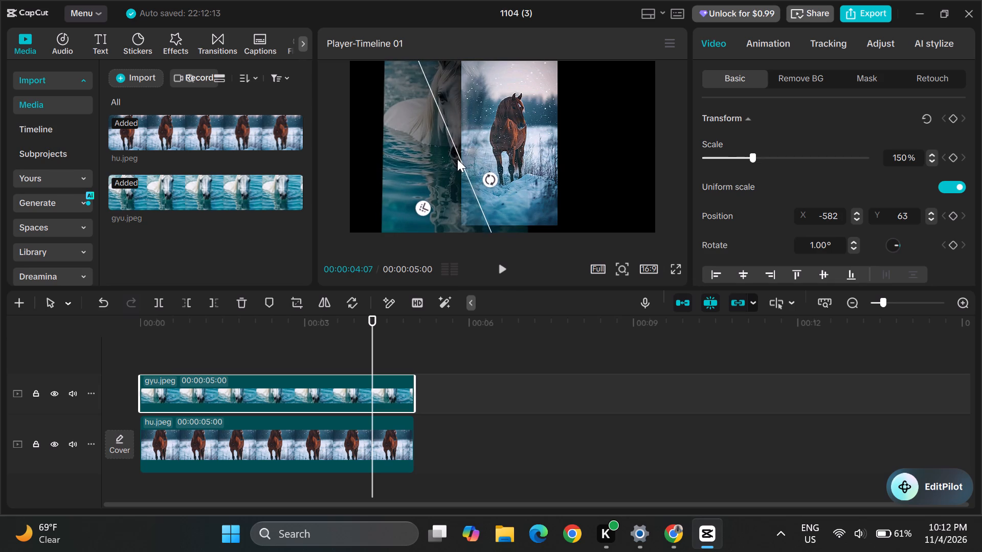
pyautogui.moveTo(457, 159); pyautogui.dragTo(476, 163)
pyautogui.moveTo(514, 179); pyautogui.dragTo(485, 182)
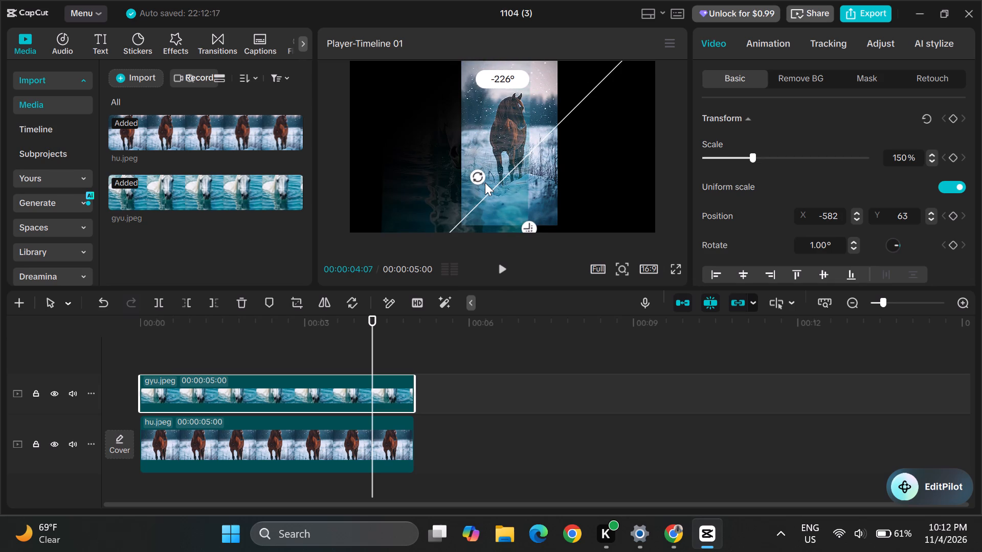
pyautogui.moveTo(485, 182); pyautogui.dragTo(475, 153)
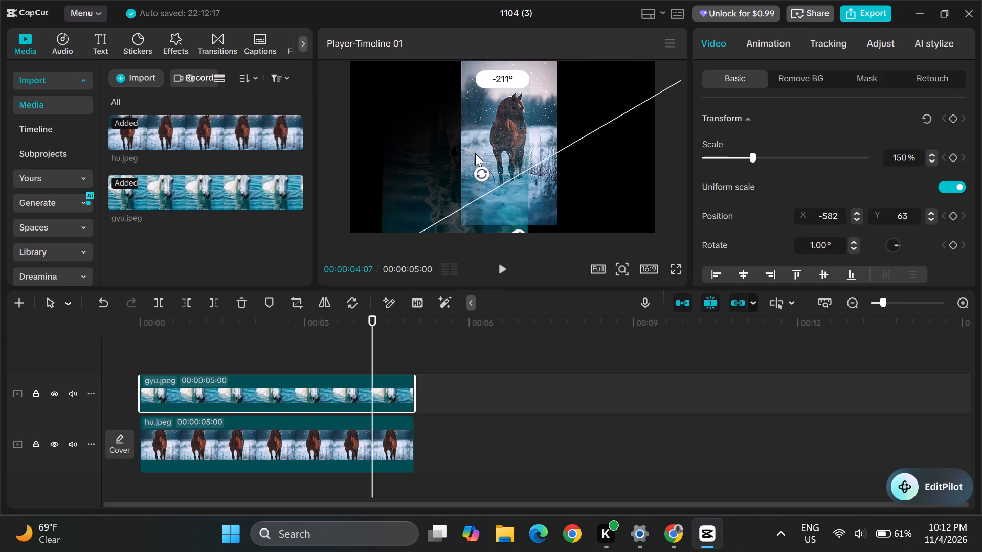
pyautogui.moveTo(475, 153); pyautogui.dragTo(561, 143)
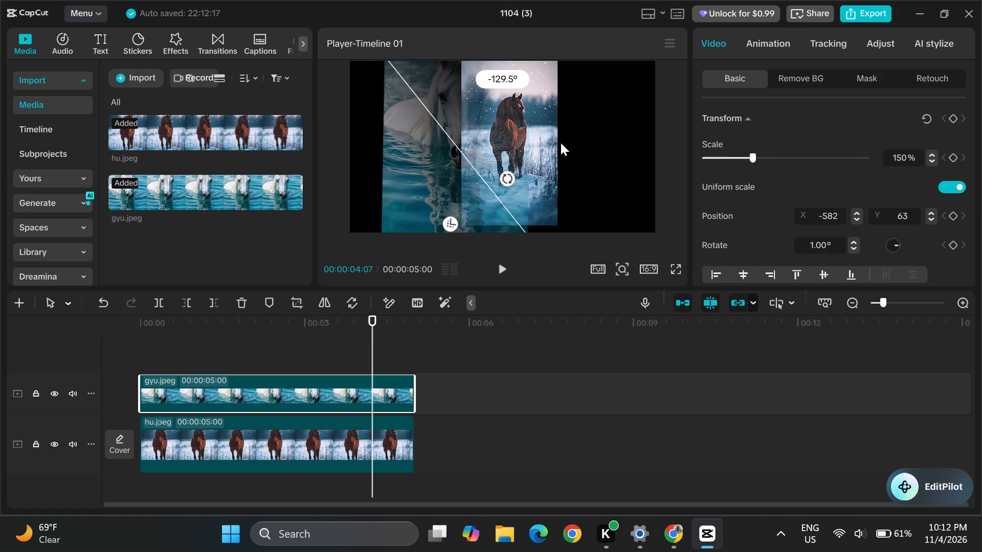
pyautogui.moveTo(561, 143); pyautogui.dragTo(516, 190)
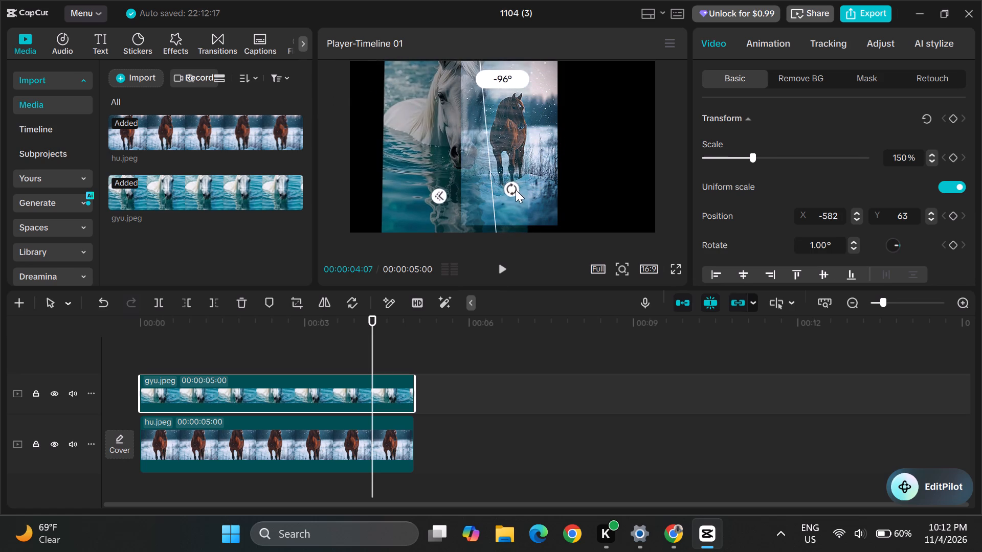
pyautogui.moveTo(516, 190); pyautogui.dragTo(509, 190)
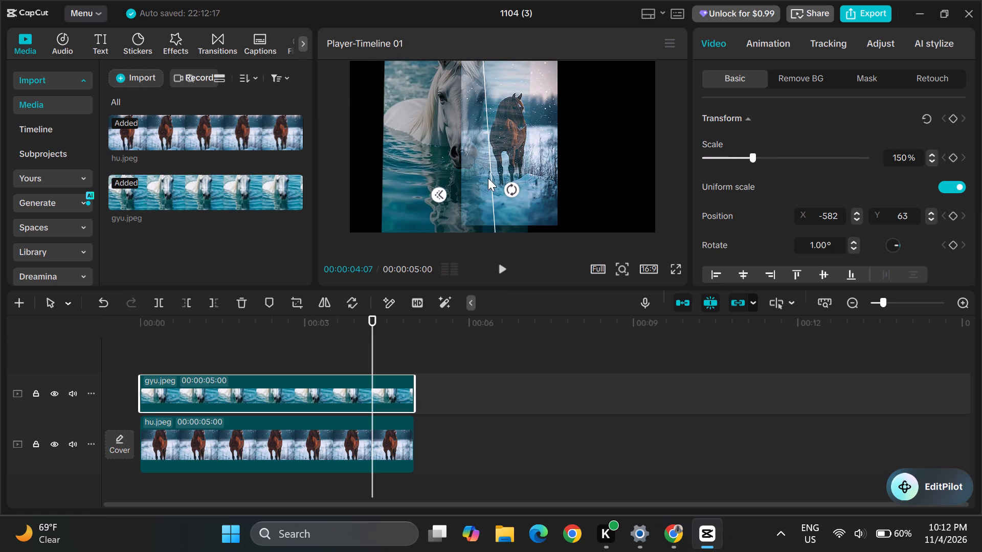
# Shift the near-vertical Split mask line to the white horse's muzzle, along the brown horse image's inner edge.
pyautogui.moveTo(492, 178); pyautogui.dragTo(468, 181)
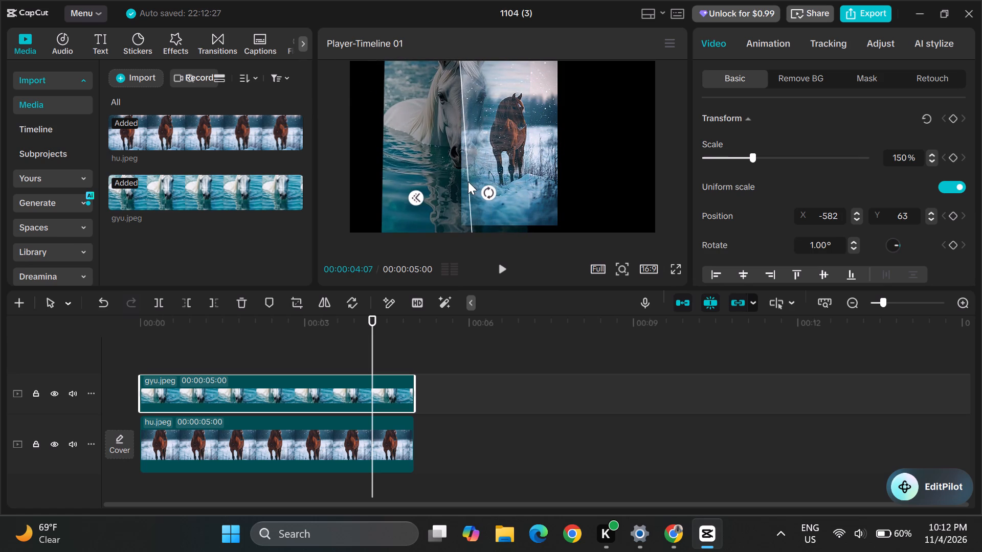
pyautogui.moveTo(468, 181); pyautogui.dragTo(463, 181)
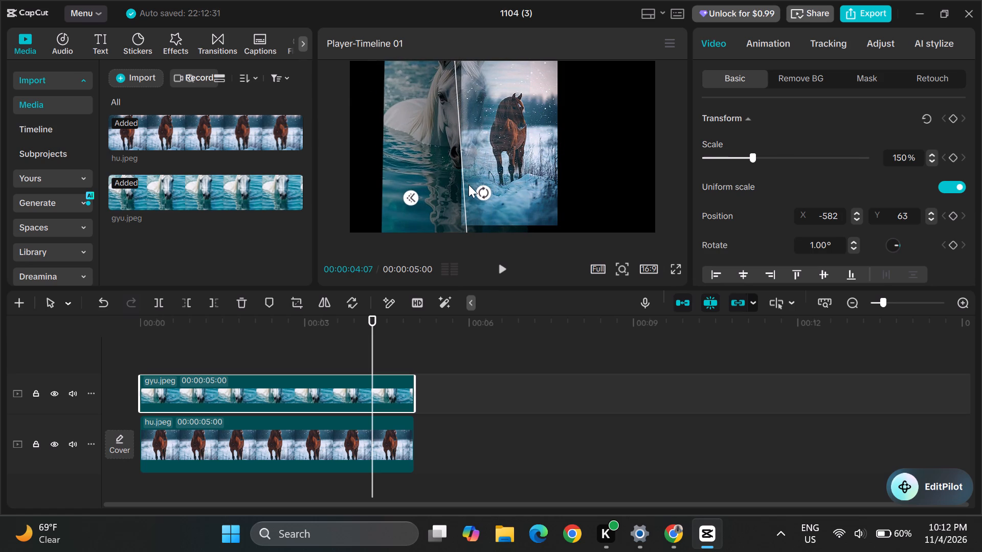
# Fine-tune the Split mask's rotation to exactly vertical, -90°, along the seam between the two horse images.
pyautogui.moveTo(481, 188); pyautogui.dragTo(483, 190)
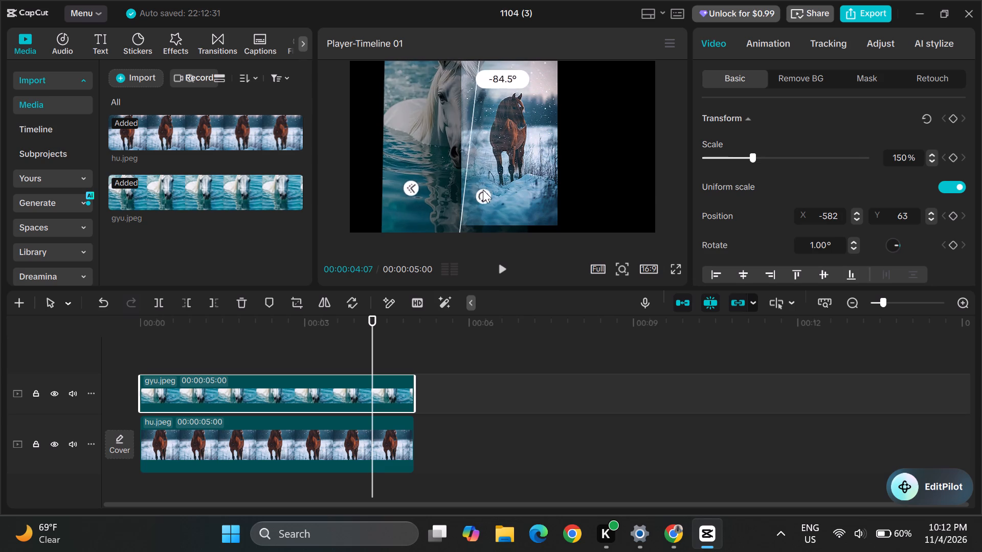
pyautogui.moveTo(483, 190); pyautogui.dragTo(479, 187)
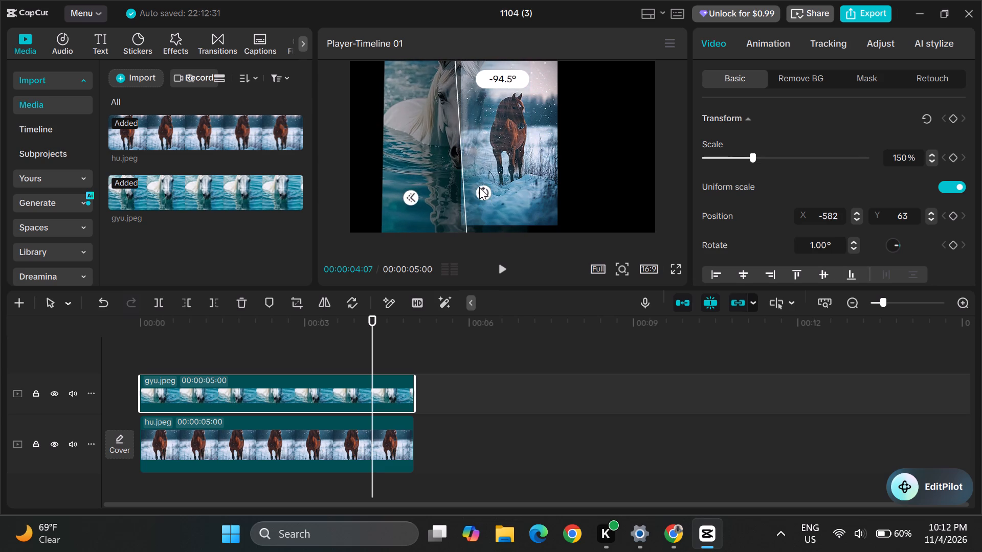
pyautogui.moveTo(479, 187); pyautogui.dragTo(479, 188)
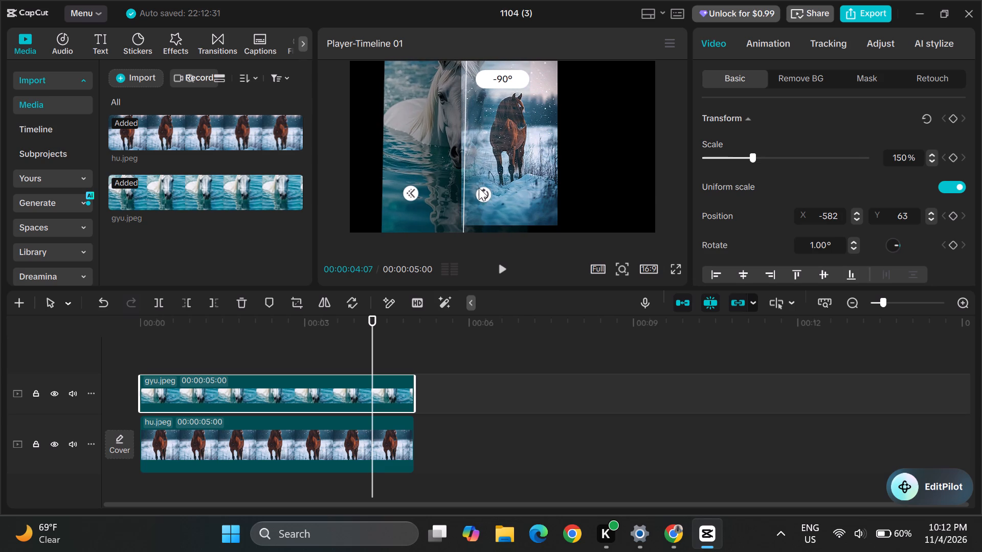
pyautogui.moveTo(479, 188); pyautogui.dragTo(478, 187)
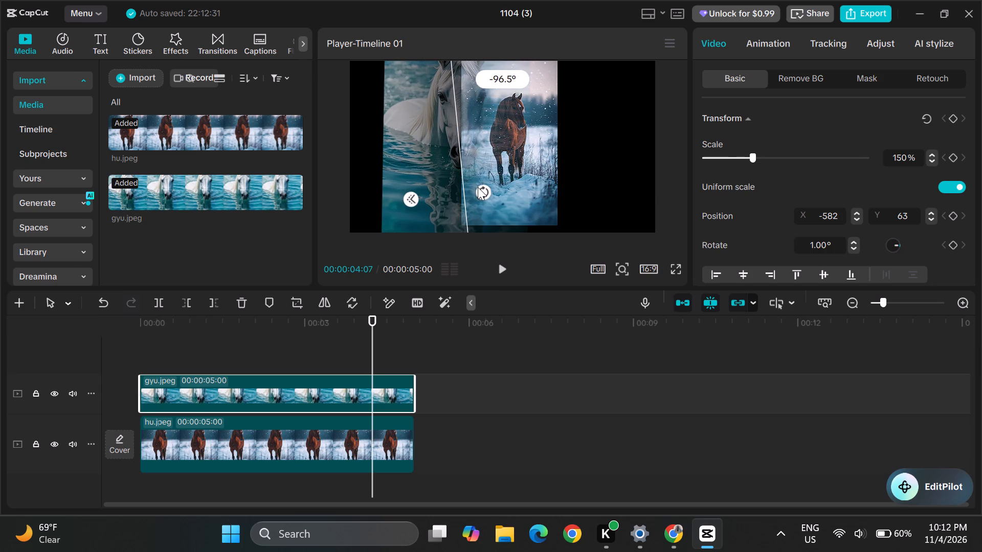
pyautogui.moveTo(478, 187); pyautogui.dragTo(478, 189)
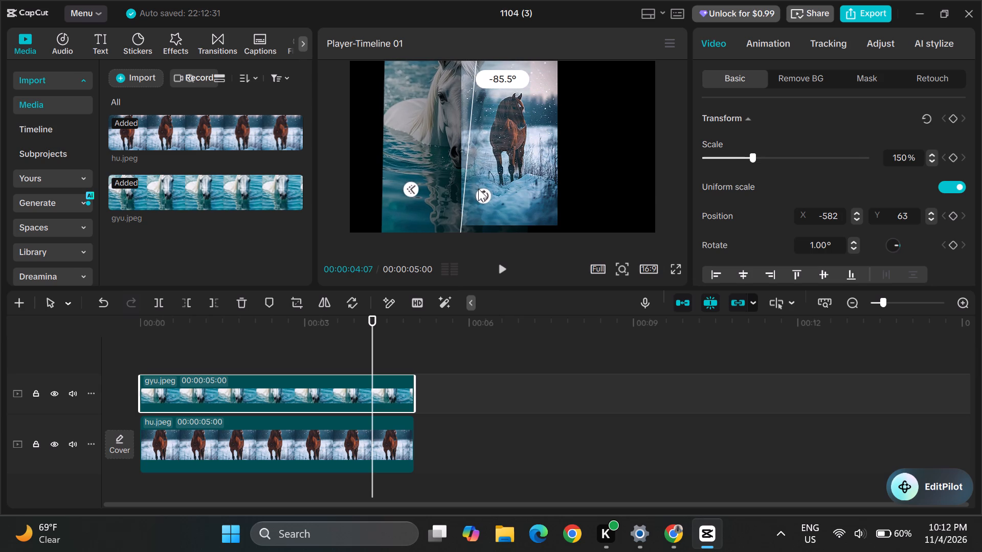
pyautogui.moveTo(478, 189); pyautogui.dragTo(477, 189)
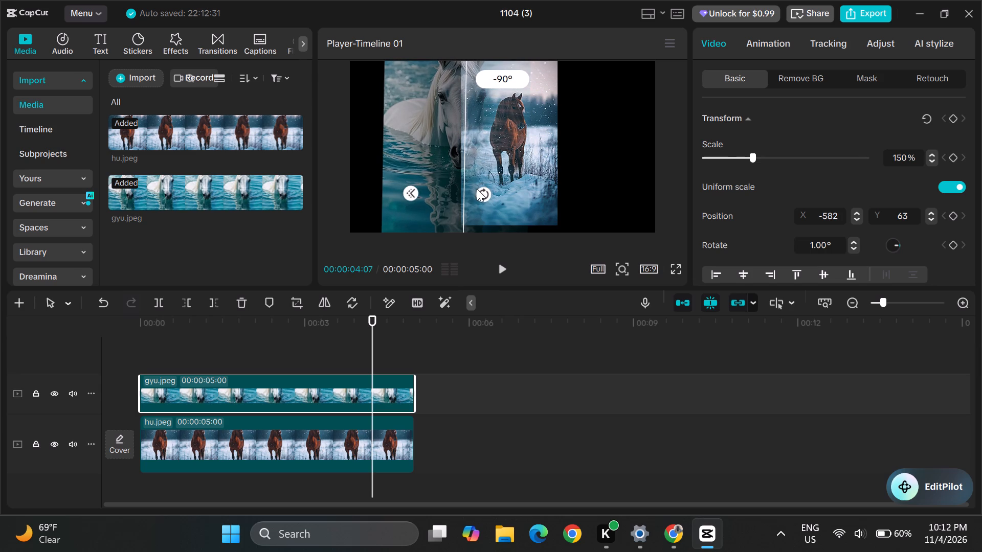
pyautogui.moveTo(477, 189); pyautogui.dragTo(476, 189)
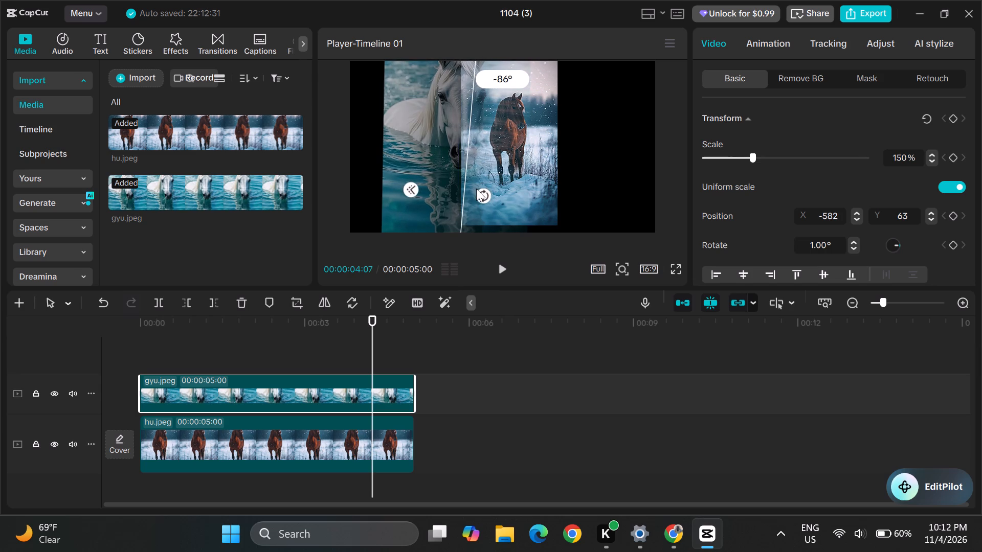
pyautogui.moveTo(476, 189); pyautogui.dragTo(475, 188)
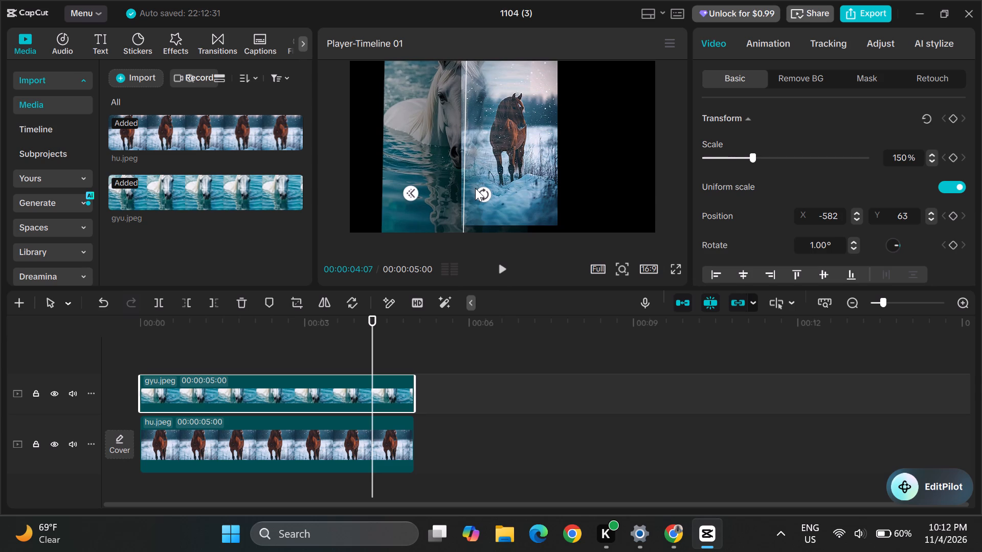
pyautogui.click(556, 151)
pyautogui.click(533, 159)
# Enlarge the hu.jpeg brown horse clip to 109% scale in the preview.
pyautogui.click(329, 450)
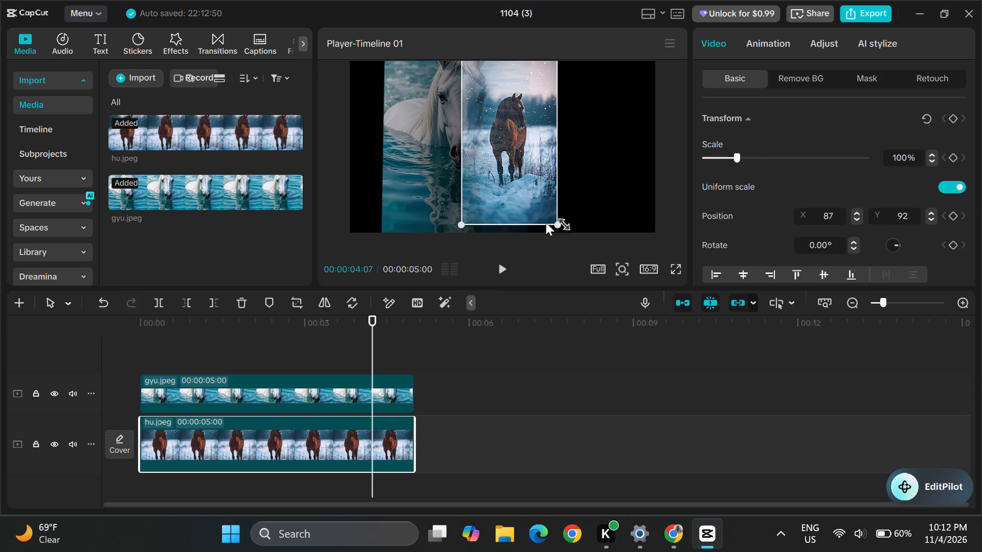
pyautogui.click(533, 186)
pyautogui.moveTo(552, 222); pyautogui.dragTo(588, 219)
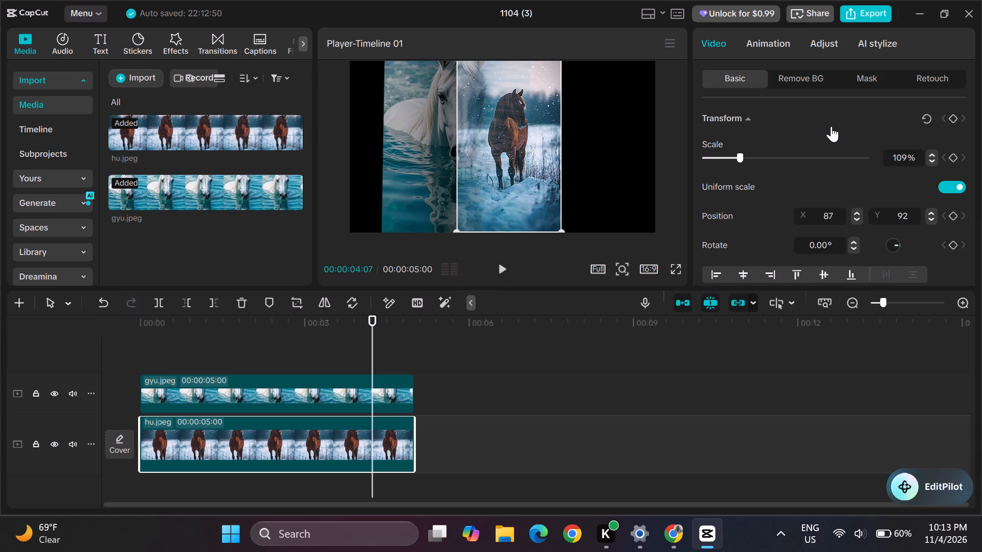
# Reduce the hu.jpeg brown horse clip's uniform scale to 95%.
pyautogui.click(932, 151)
pyautogui.click(932, 151)
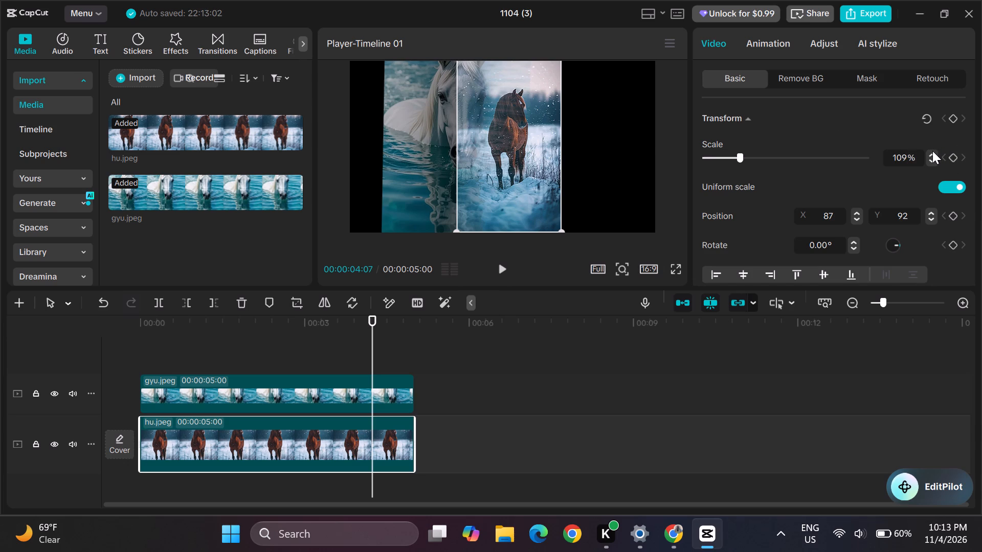
pyautogui.doubleClick(932, 151)
pyautogui.tripleClick(932, 151)
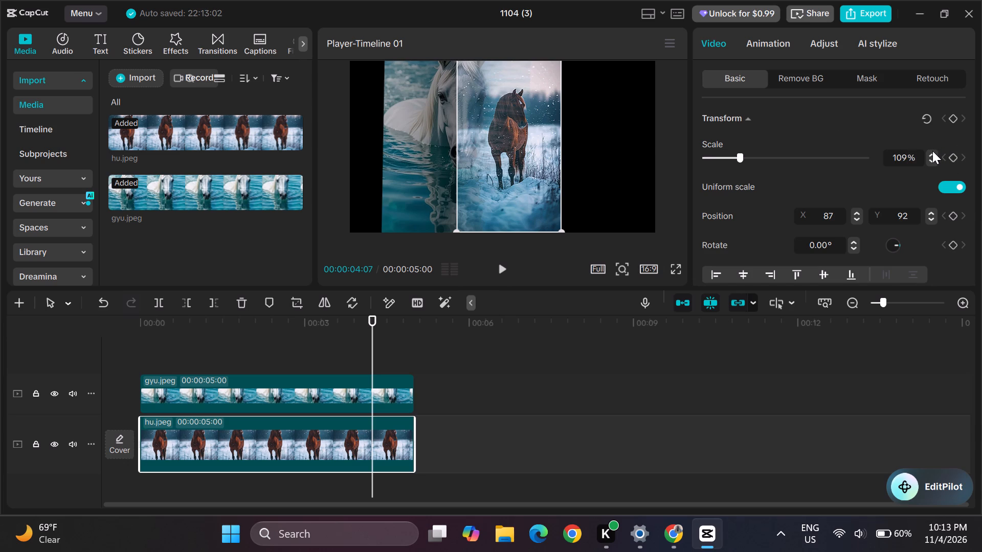
pyautogui.tripleClick(932, 151)
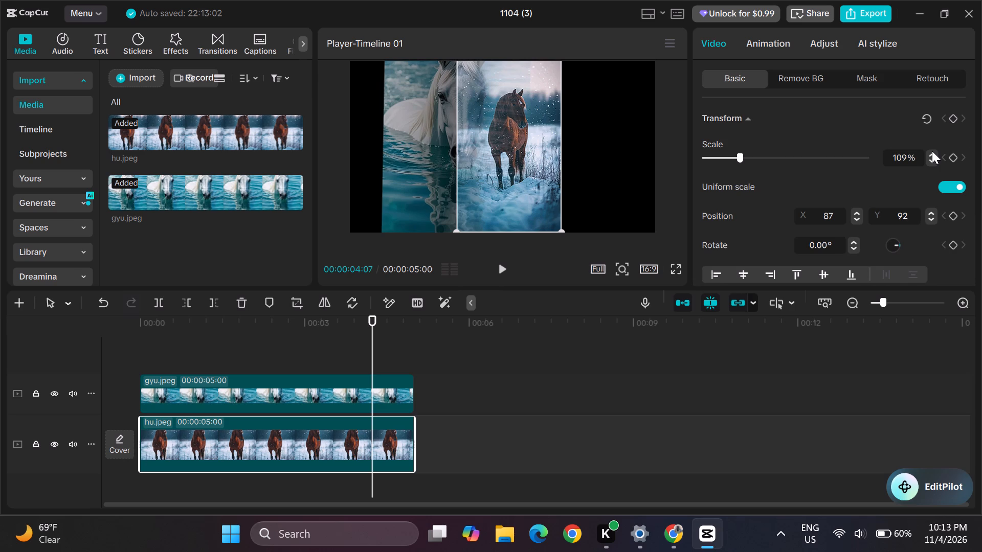
pyautogui.click(932, 151)
pyautogui.moveTo(932, 151); pyautogui.dragTo(739, 164)
pyautogui.moveTo(739, 164); pyautogui.dragTo(744, 156)
pyautogui.moveTo(744, 156); pyautogui.dragTo(795, 151)
pyautogui.click(795, 151)
pyautogui.click(751, 154)
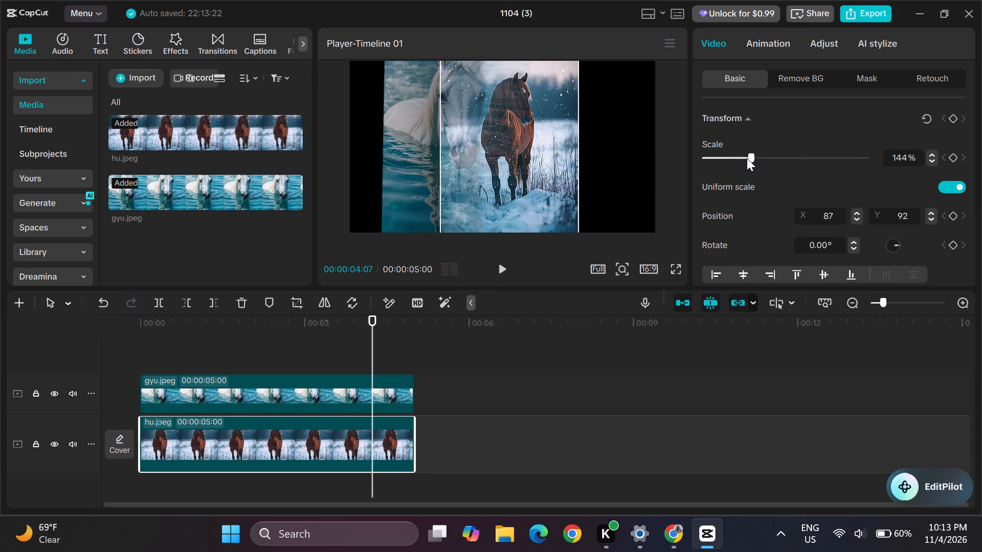
pyautogui.click(735, 156)
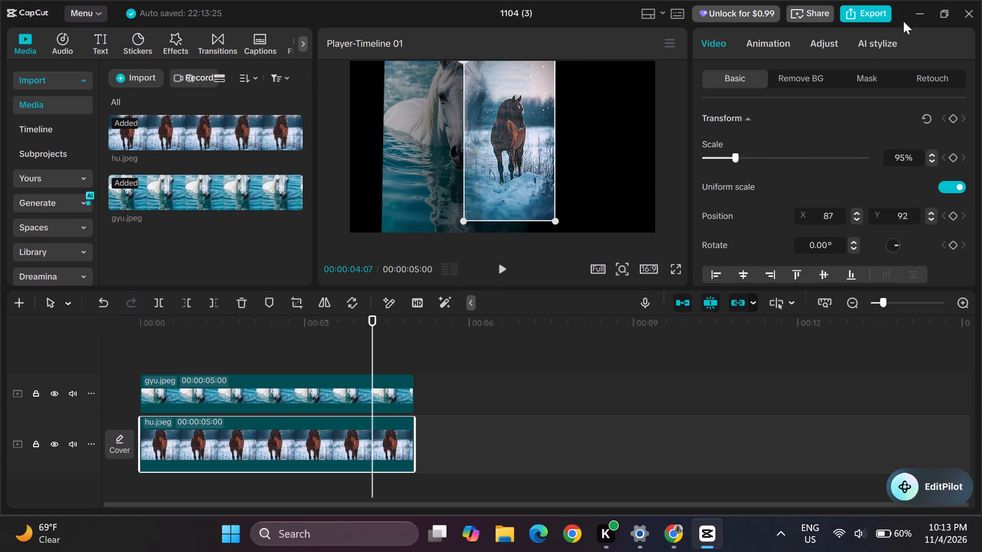
# Deselect the clip and play back the timeline to review the combined horse images.
pyautogui.click(444, 381)
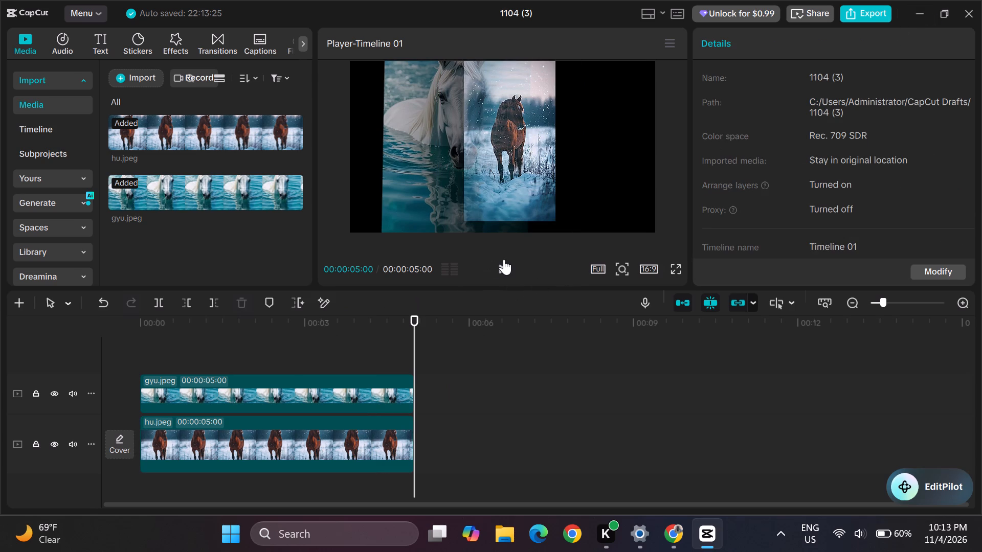
pyautogui.click(501, 264)
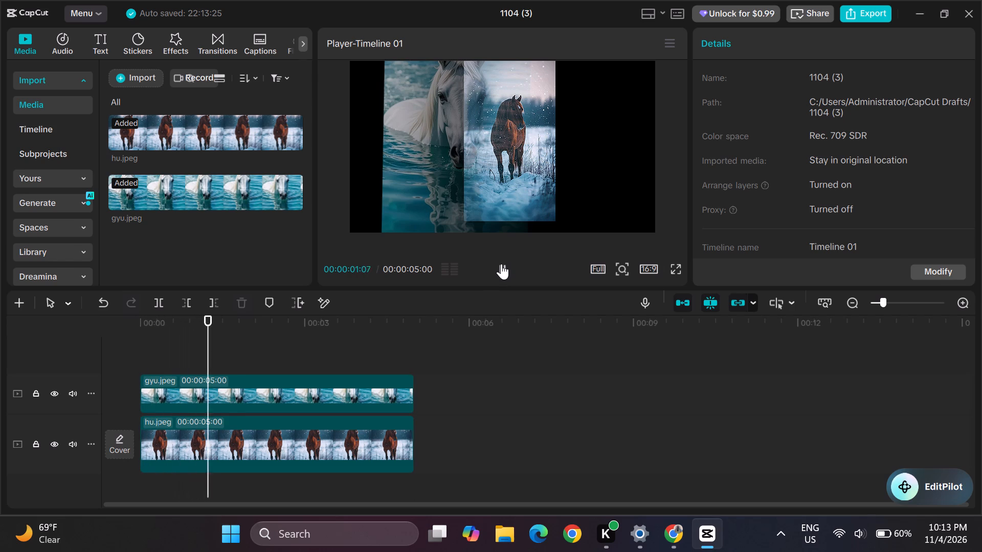
pyautogui.click(501, 264)
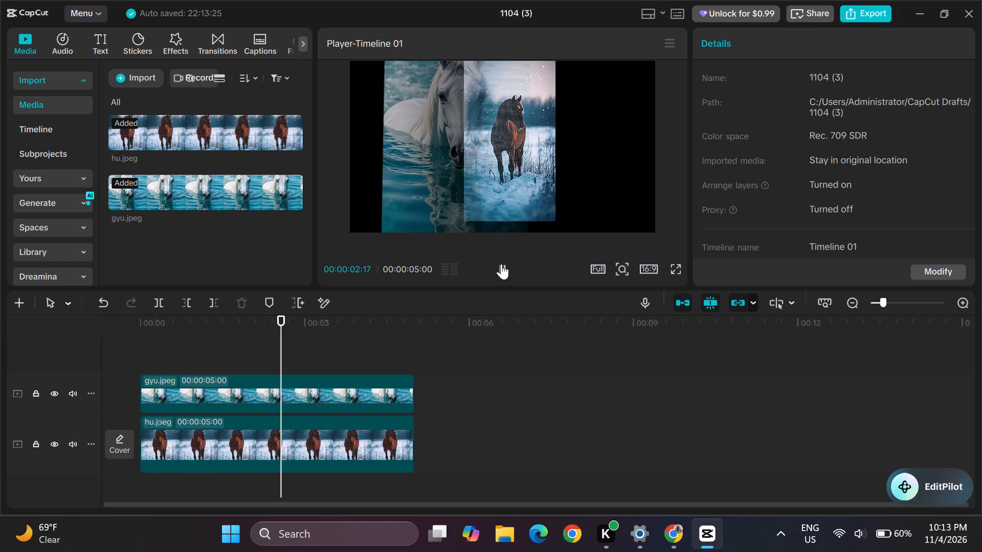
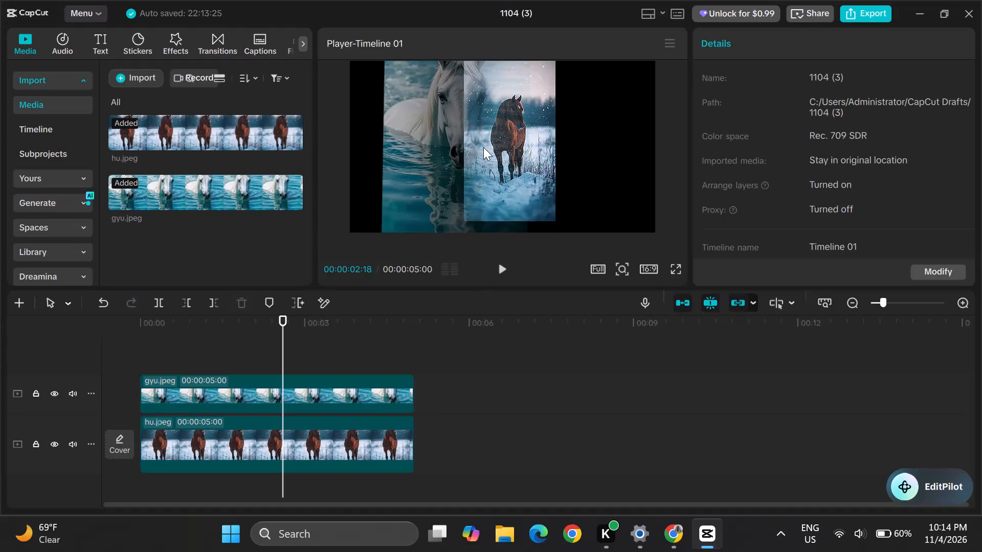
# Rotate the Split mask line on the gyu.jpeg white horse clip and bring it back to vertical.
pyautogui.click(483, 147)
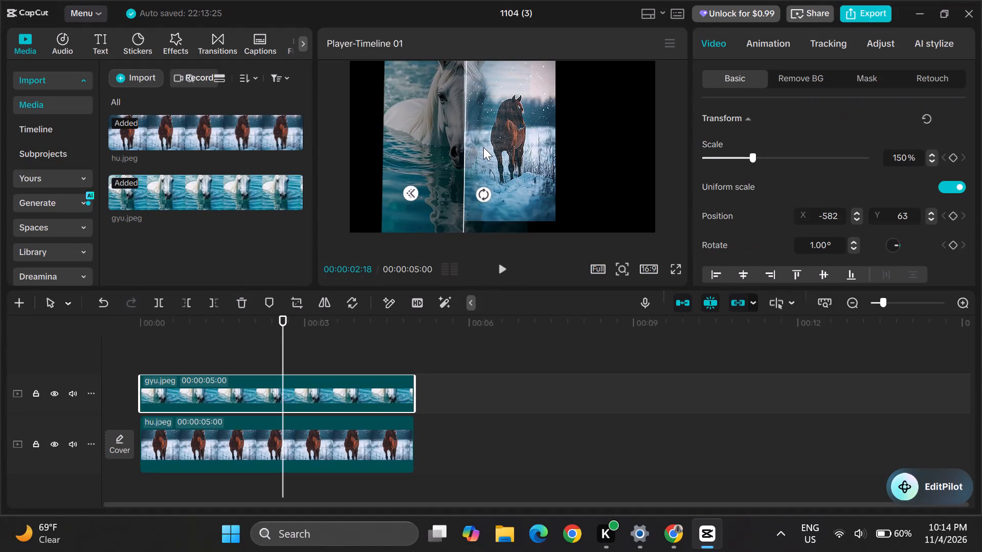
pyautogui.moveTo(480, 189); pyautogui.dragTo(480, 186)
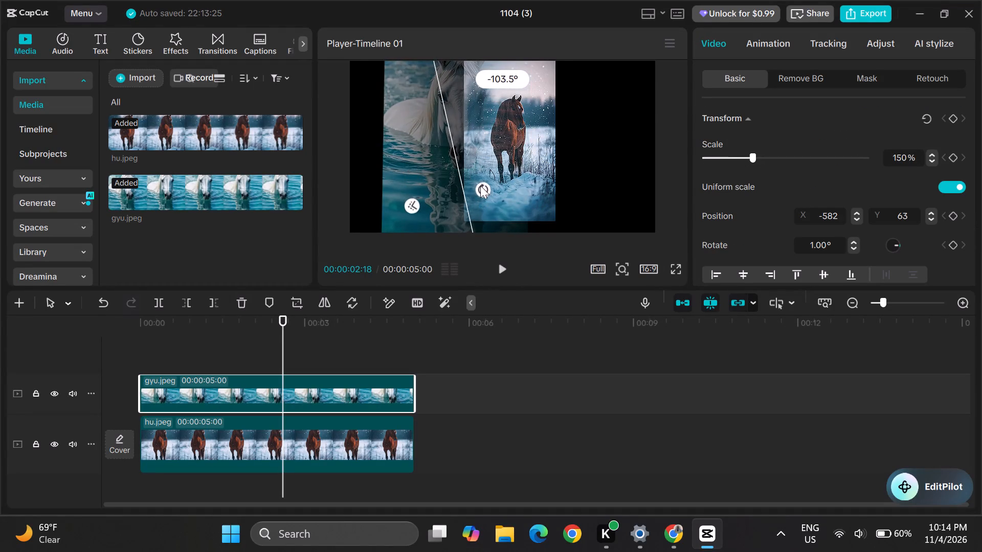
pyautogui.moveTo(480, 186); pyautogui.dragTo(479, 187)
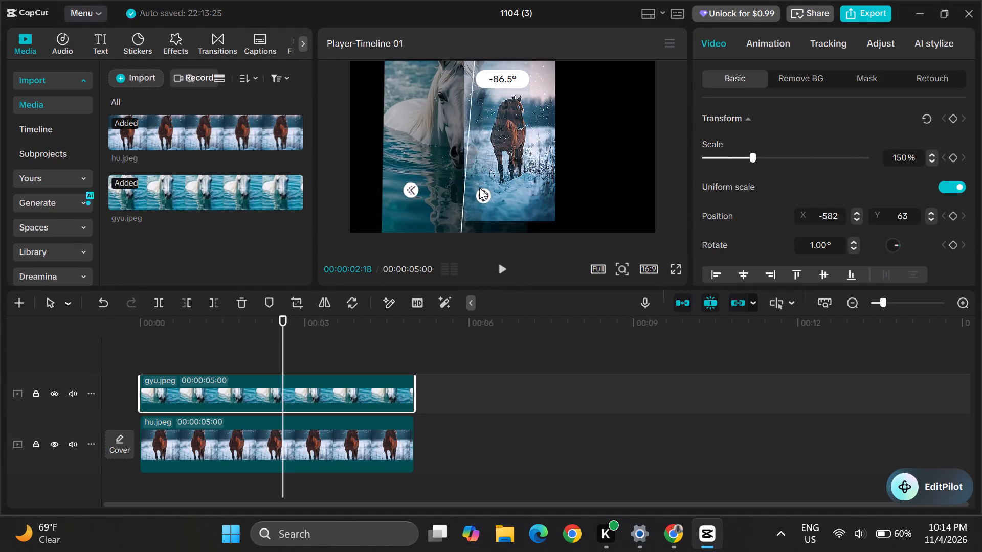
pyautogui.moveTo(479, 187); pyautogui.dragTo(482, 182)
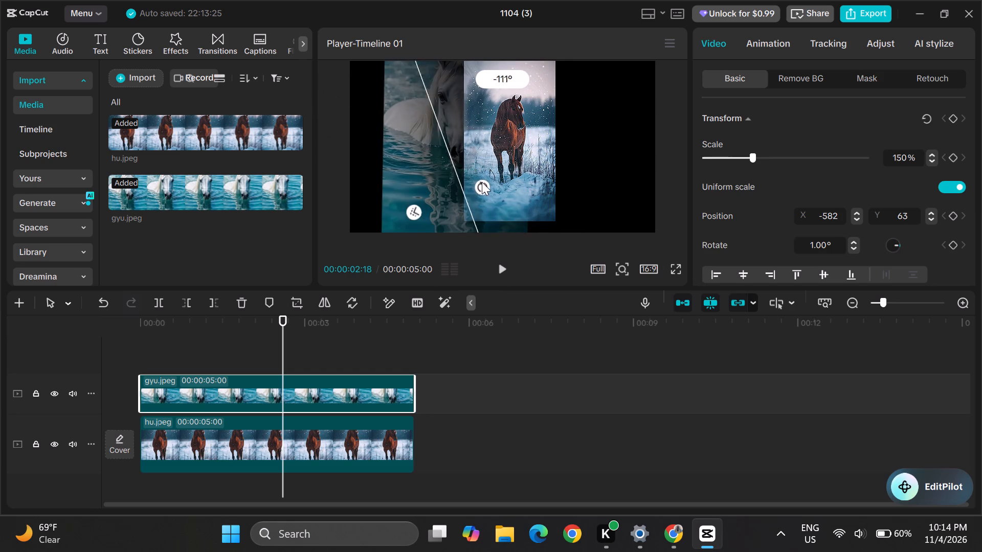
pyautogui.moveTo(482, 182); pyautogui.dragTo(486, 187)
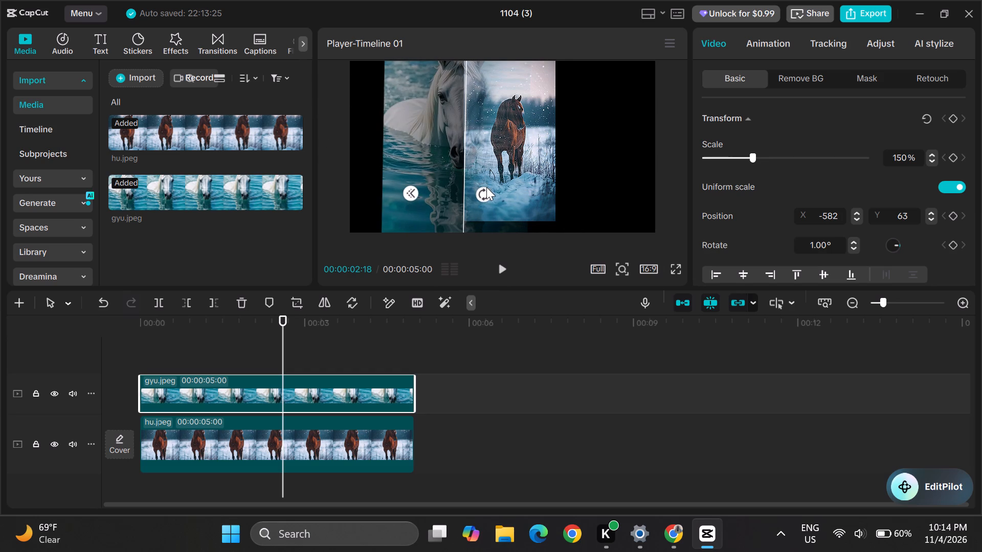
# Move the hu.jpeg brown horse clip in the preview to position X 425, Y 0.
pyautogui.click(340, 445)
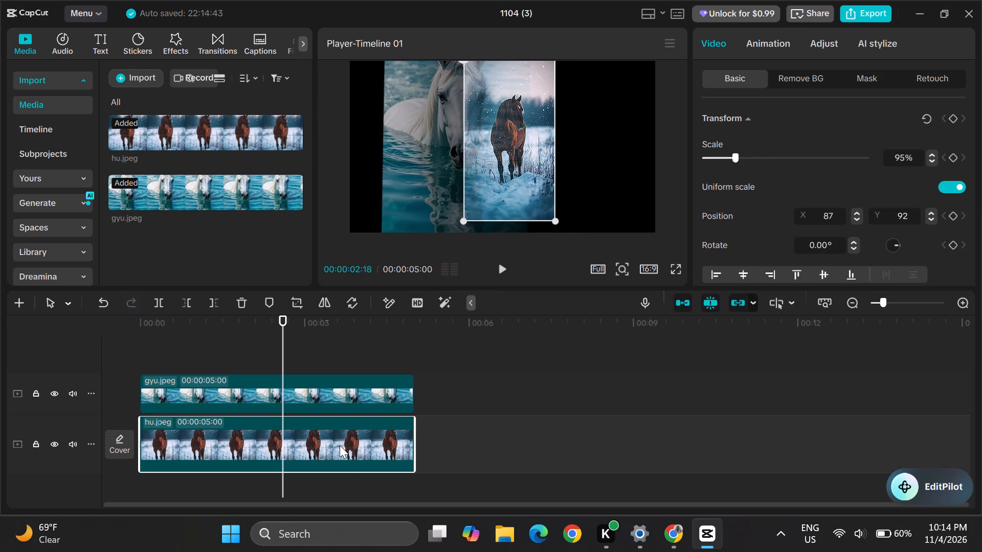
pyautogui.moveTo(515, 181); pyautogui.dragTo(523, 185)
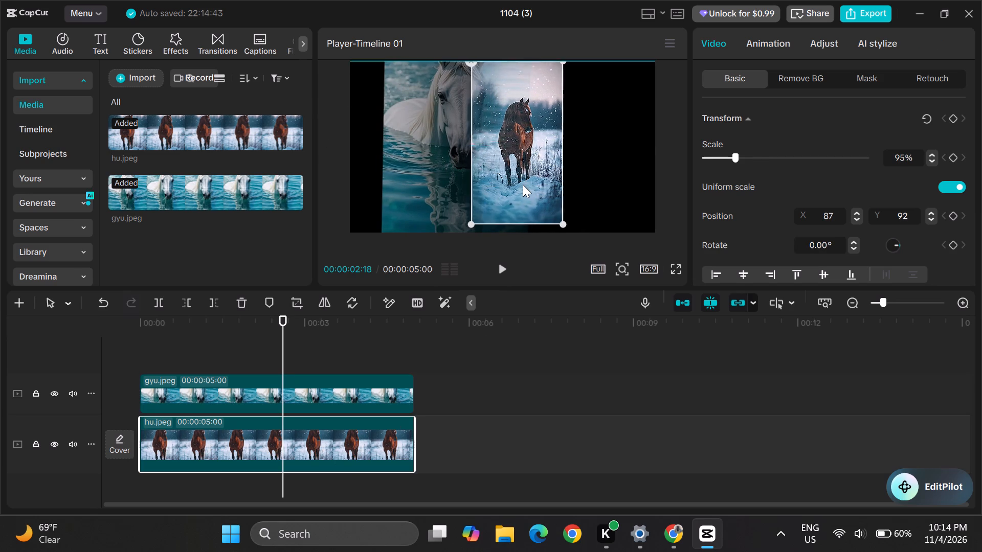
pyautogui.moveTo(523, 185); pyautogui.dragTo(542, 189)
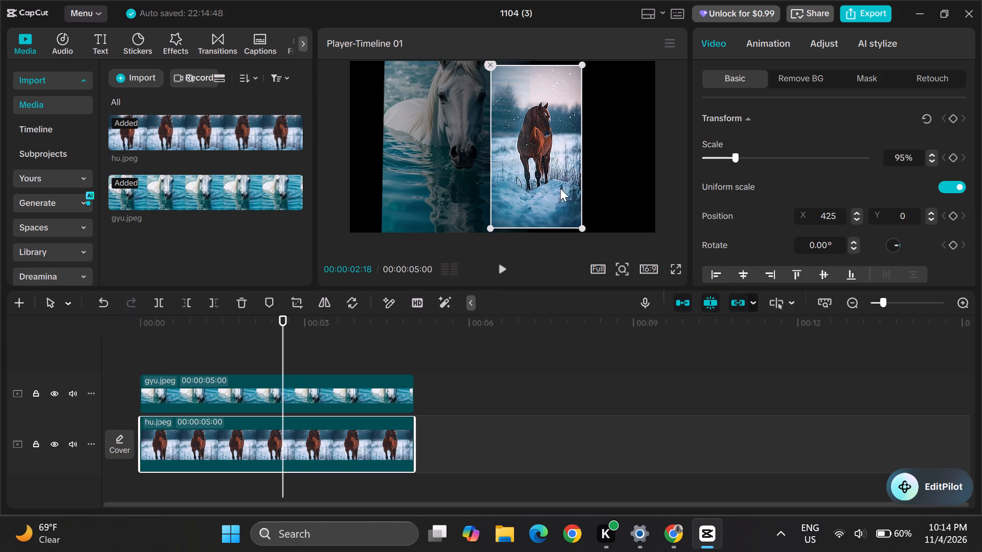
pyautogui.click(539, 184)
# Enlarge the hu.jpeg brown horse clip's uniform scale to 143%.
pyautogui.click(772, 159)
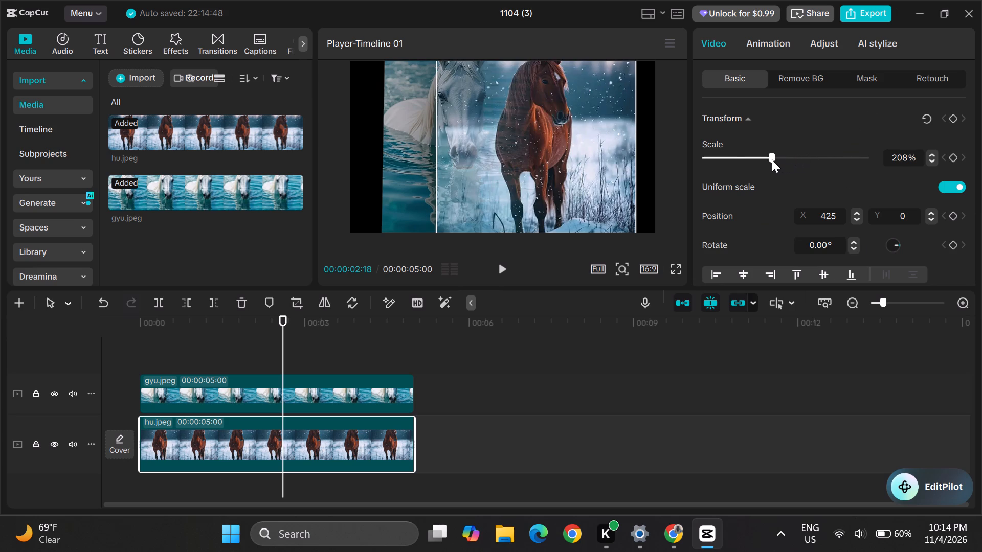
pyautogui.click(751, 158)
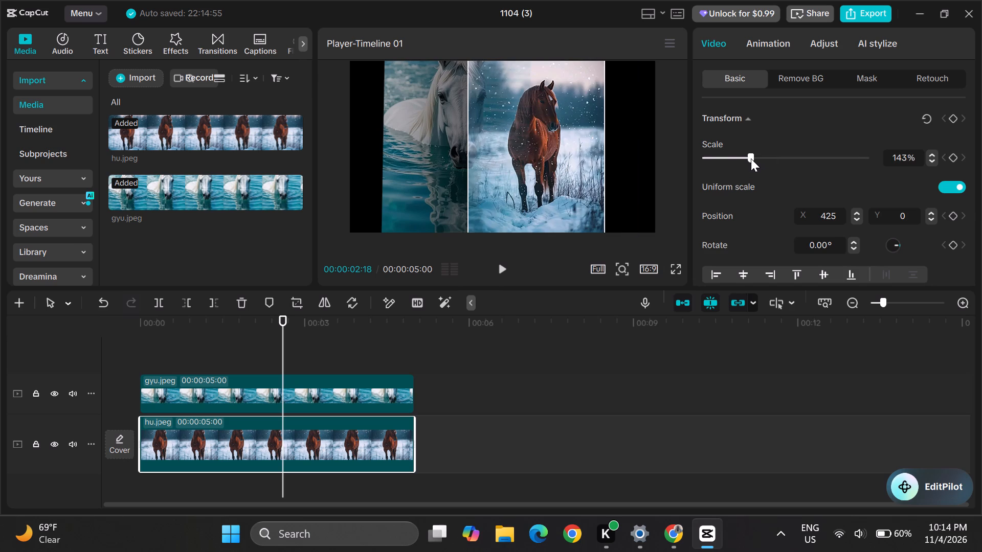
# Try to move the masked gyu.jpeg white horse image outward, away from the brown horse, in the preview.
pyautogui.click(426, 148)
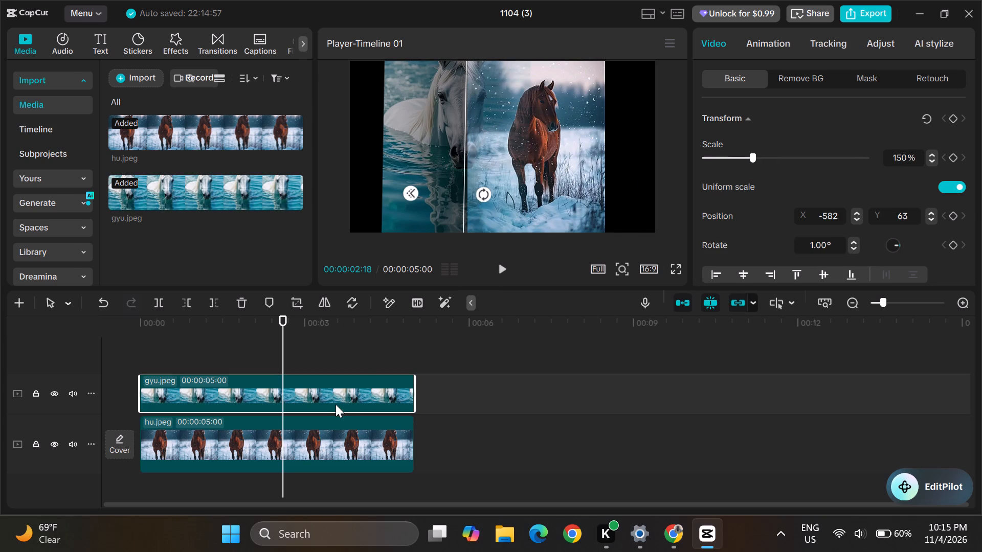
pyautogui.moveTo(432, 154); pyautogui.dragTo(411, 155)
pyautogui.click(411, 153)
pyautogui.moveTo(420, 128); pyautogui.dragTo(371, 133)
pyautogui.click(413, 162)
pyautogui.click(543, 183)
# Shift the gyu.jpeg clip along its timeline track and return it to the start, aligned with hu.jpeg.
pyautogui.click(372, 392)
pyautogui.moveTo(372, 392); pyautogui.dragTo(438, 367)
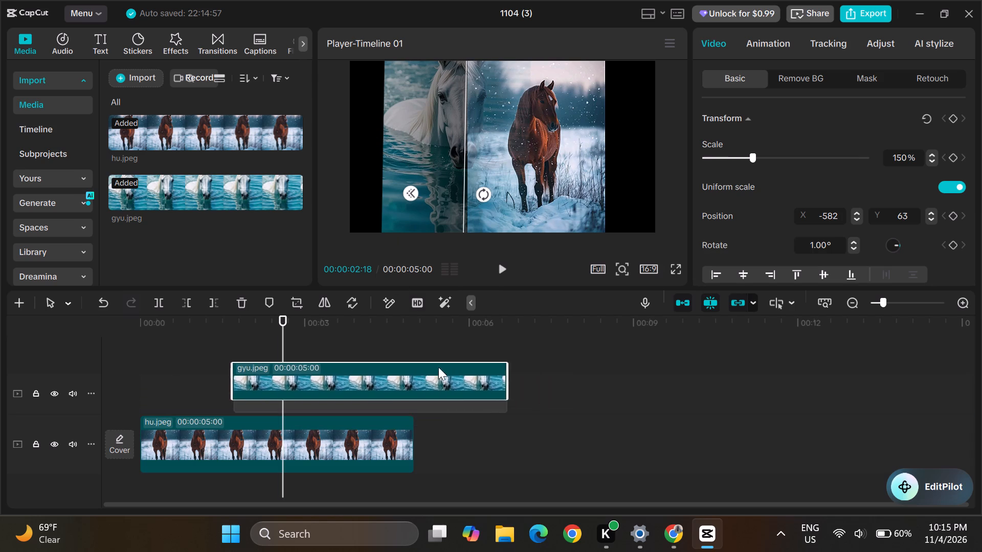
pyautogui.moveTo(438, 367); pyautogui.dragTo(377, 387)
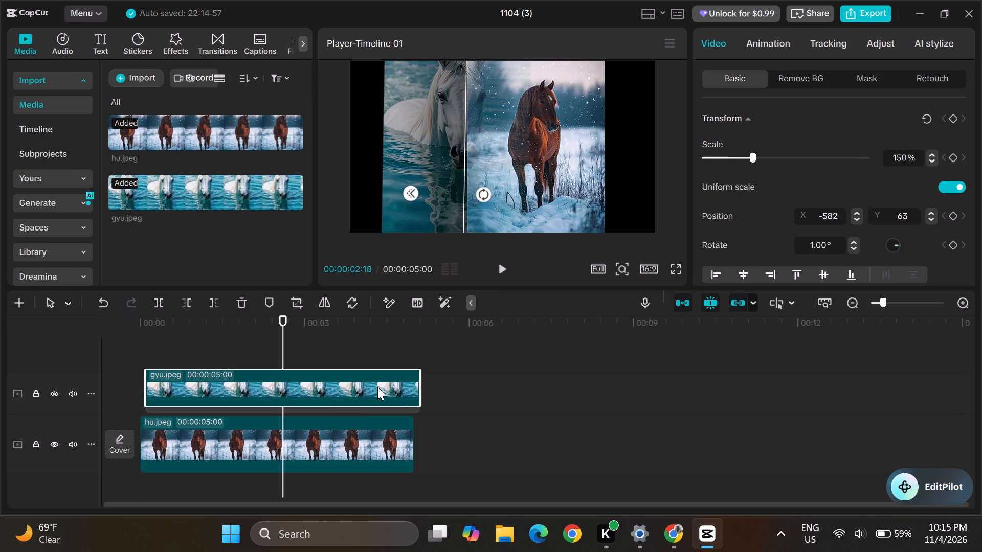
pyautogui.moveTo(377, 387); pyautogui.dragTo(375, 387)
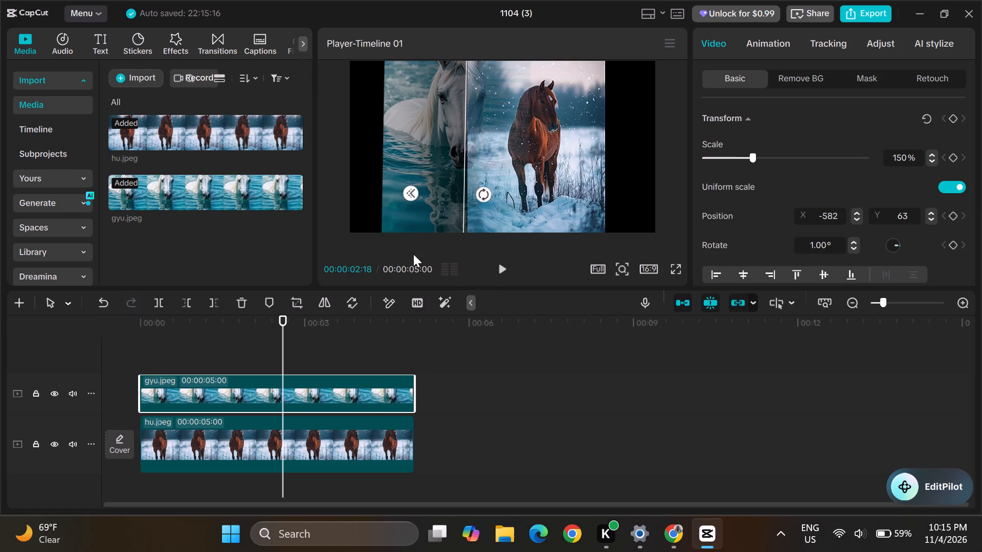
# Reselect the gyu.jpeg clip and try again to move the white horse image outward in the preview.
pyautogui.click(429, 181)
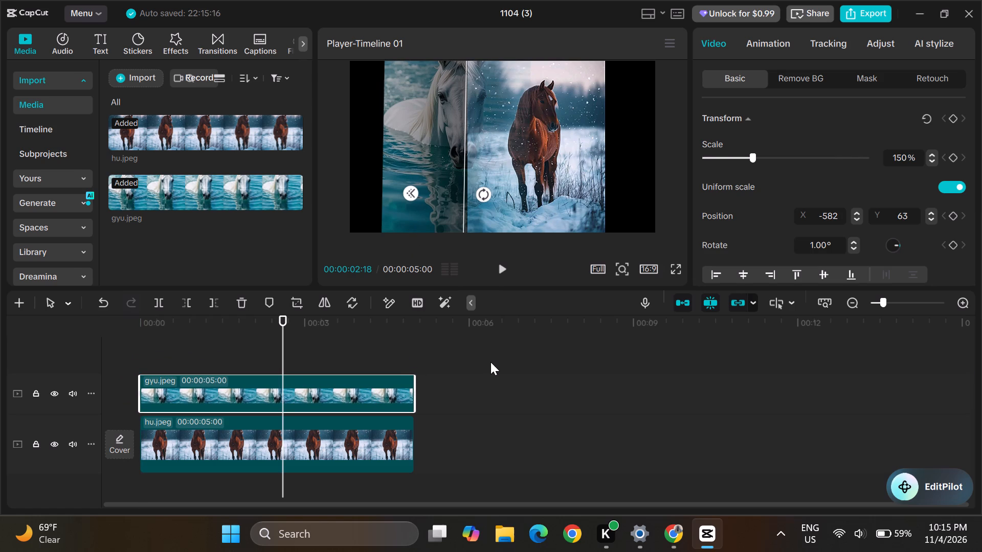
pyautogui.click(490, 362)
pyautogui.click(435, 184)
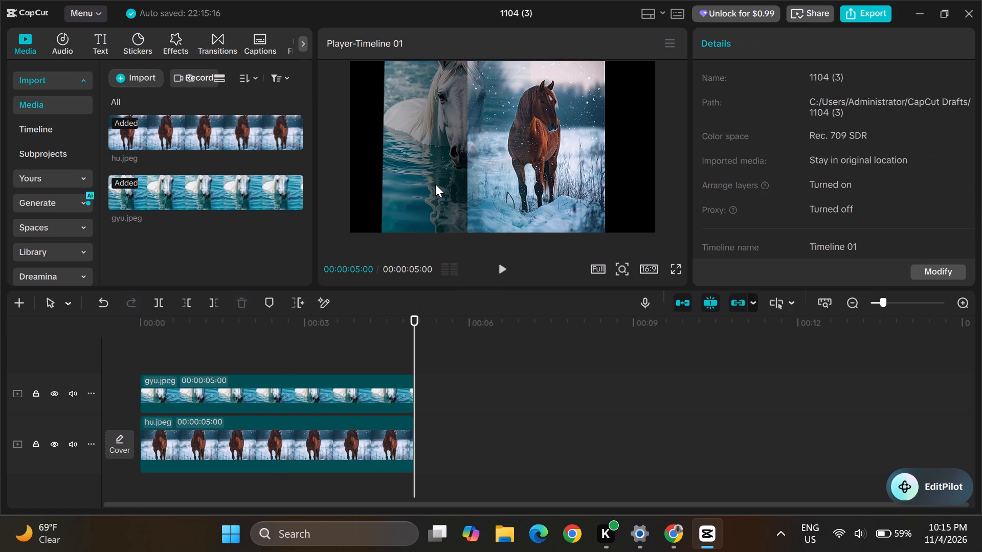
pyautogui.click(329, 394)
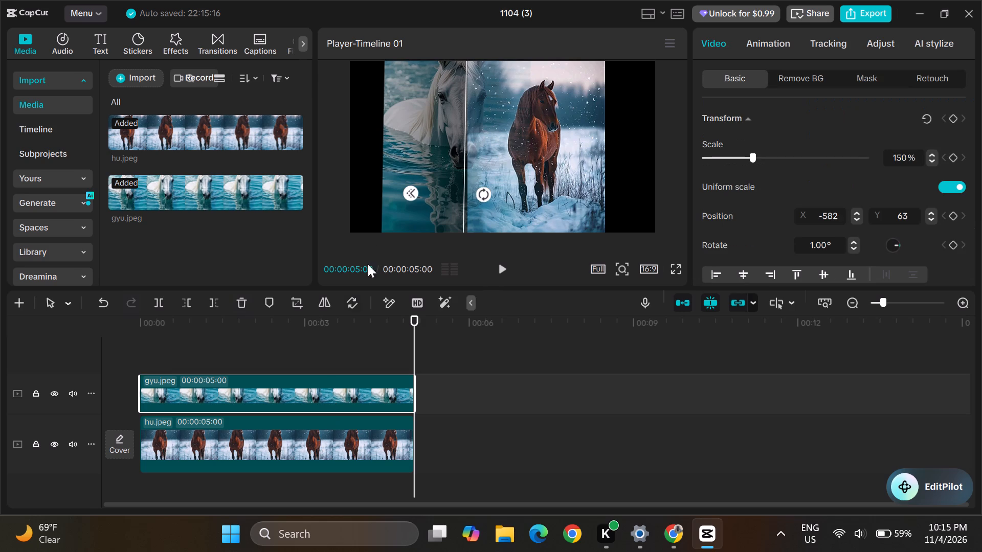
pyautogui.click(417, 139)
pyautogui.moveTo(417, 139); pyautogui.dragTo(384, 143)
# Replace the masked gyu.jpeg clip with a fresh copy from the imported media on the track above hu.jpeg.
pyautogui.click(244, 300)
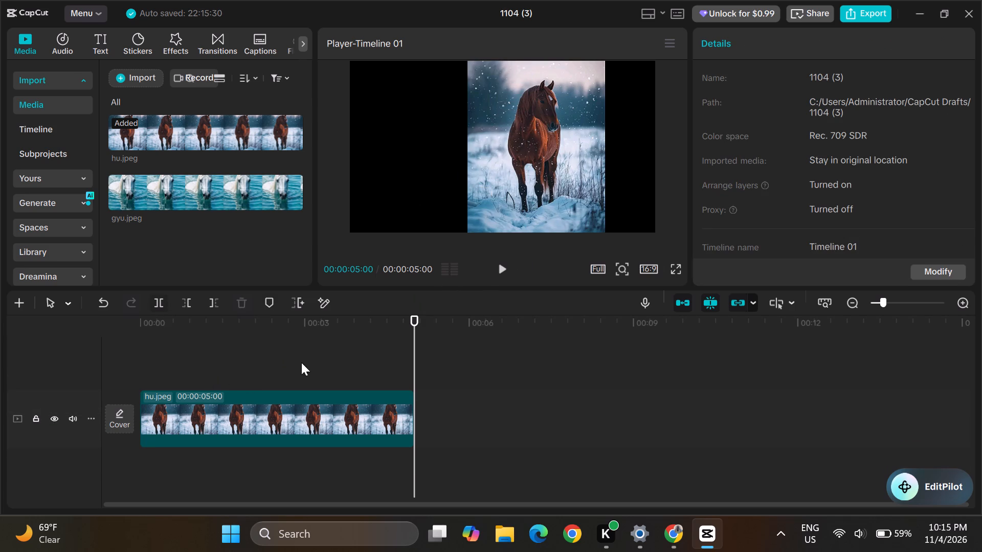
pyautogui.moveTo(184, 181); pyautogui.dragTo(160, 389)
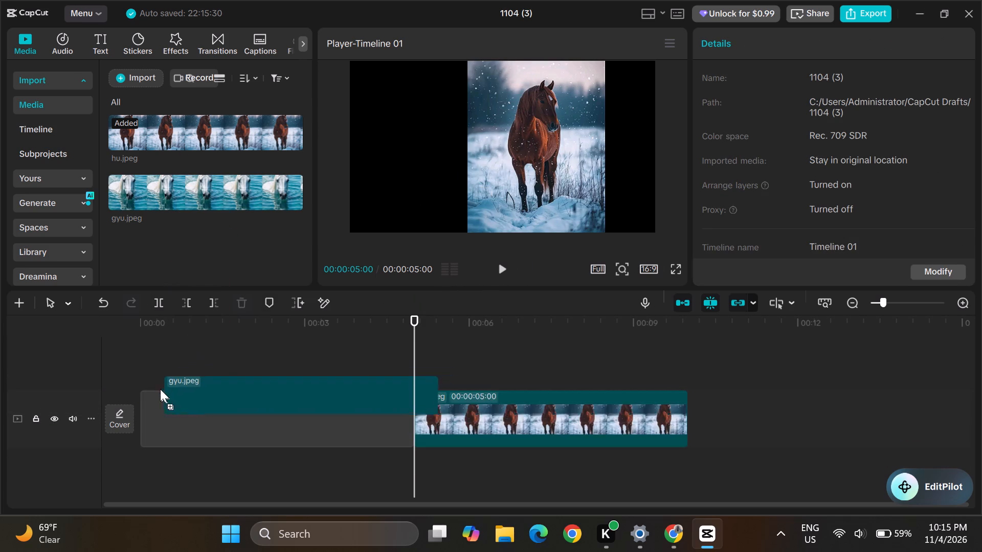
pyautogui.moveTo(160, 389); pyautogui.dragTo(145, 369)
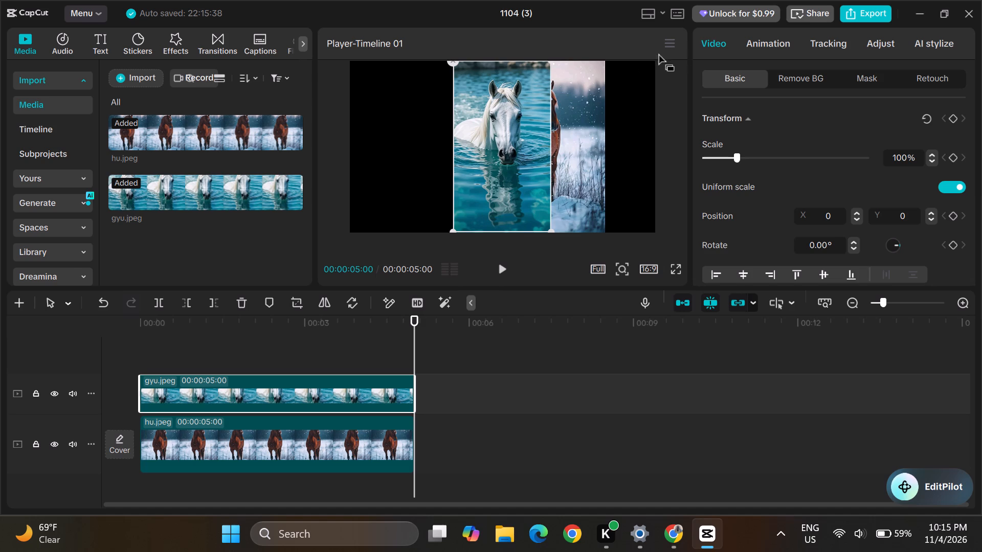
# Delete the hu.jpeg and gyu.jpeg clips to empty the timeline.
pyautogui.click(585, 144)
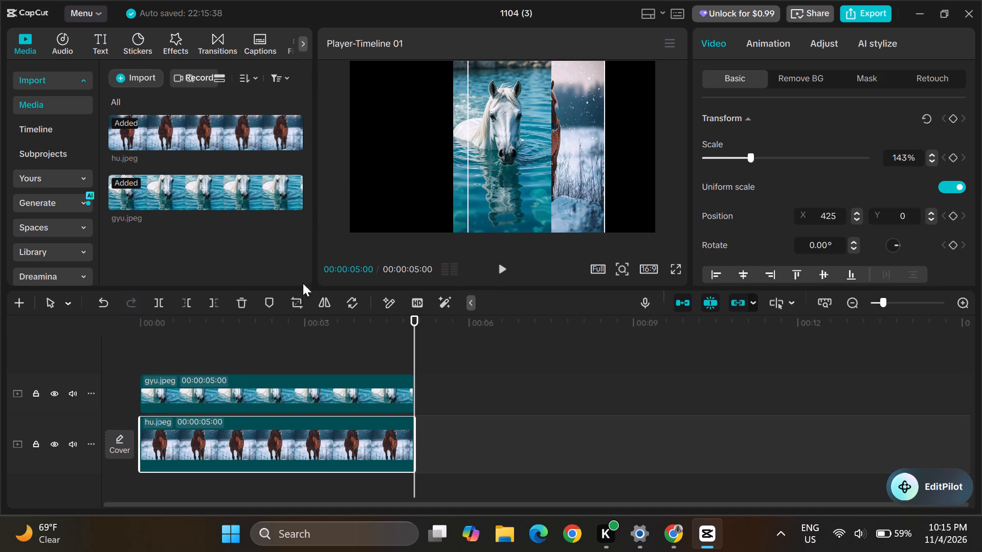
pyautogui.click(241, 308)
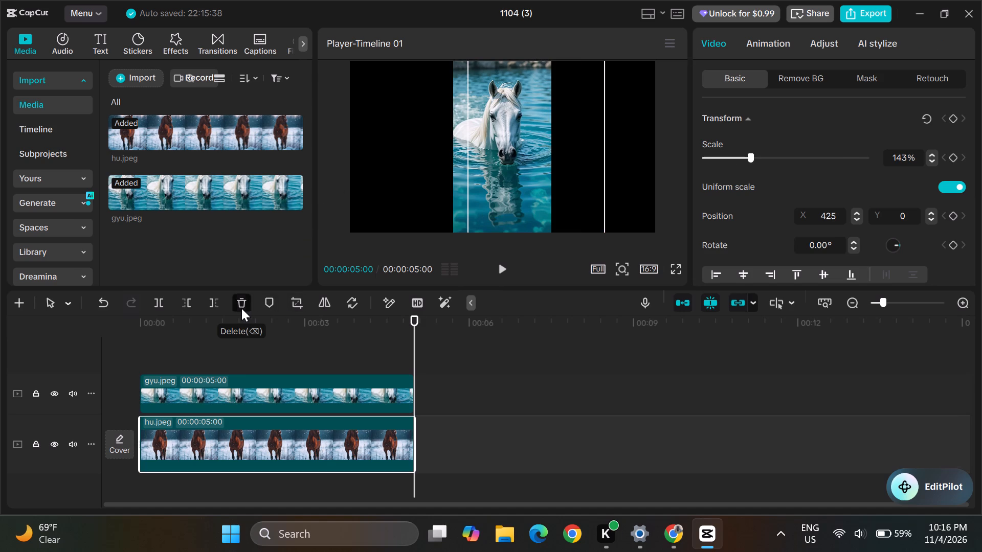
pyautogui.click(248, 397)
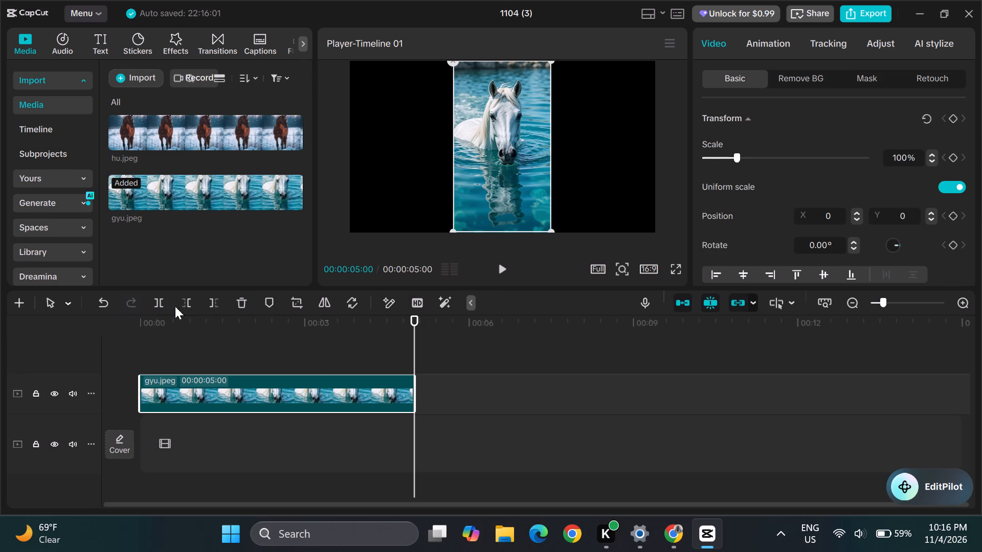
pyautogui.click(238, 299)
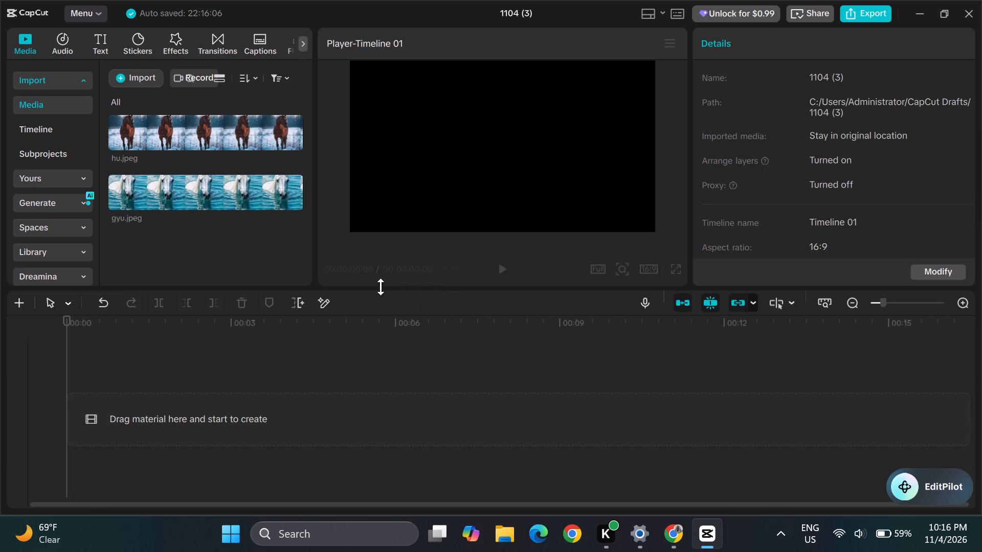
# Add the hu.jpeg brown horse image from the imported media to the start of the empty timeline.
pyautogui.moveTo(200, 140); pyautogui.dragTo(163, 260)
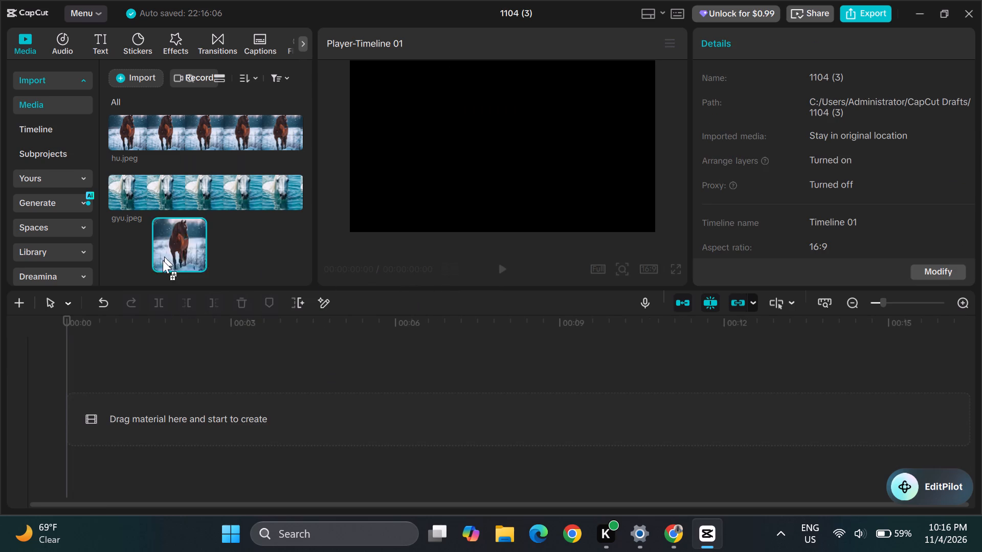
pyautogui.moveTo(163, 260); pyautogui.dragTo(141, 410)
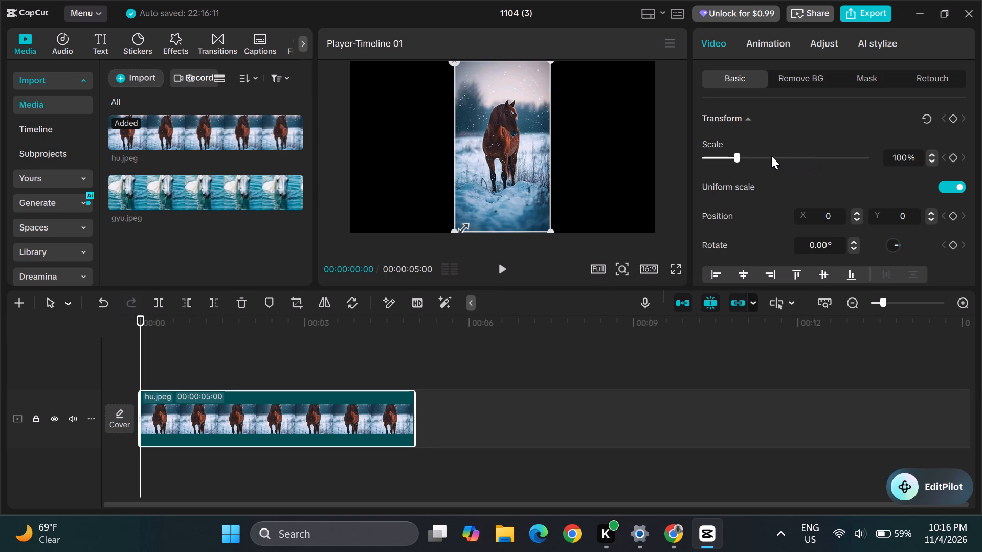
# Enlarge the hu.jpeg clip's uniform scale to 201%.
pyautogui.click(758, 156)
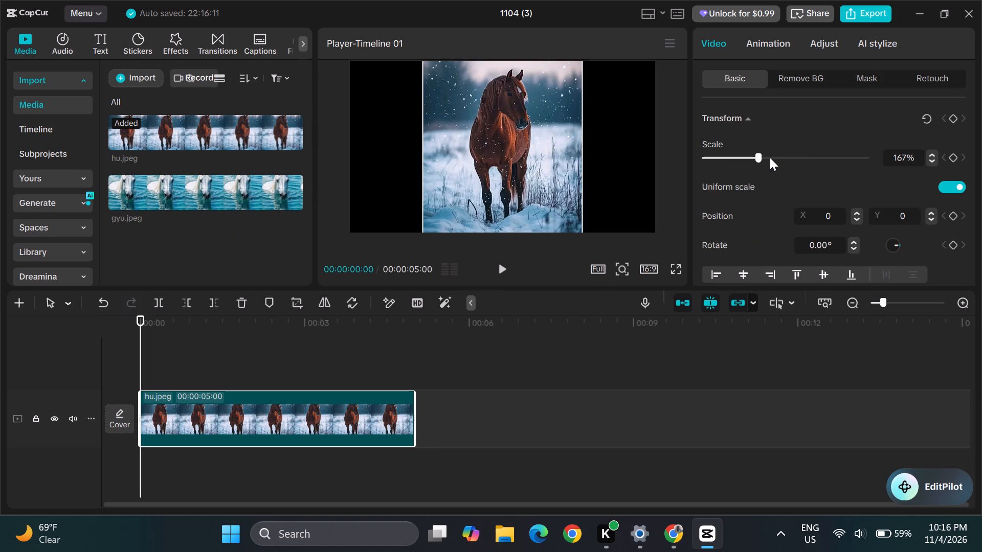
pyautogui.click(770, 157)
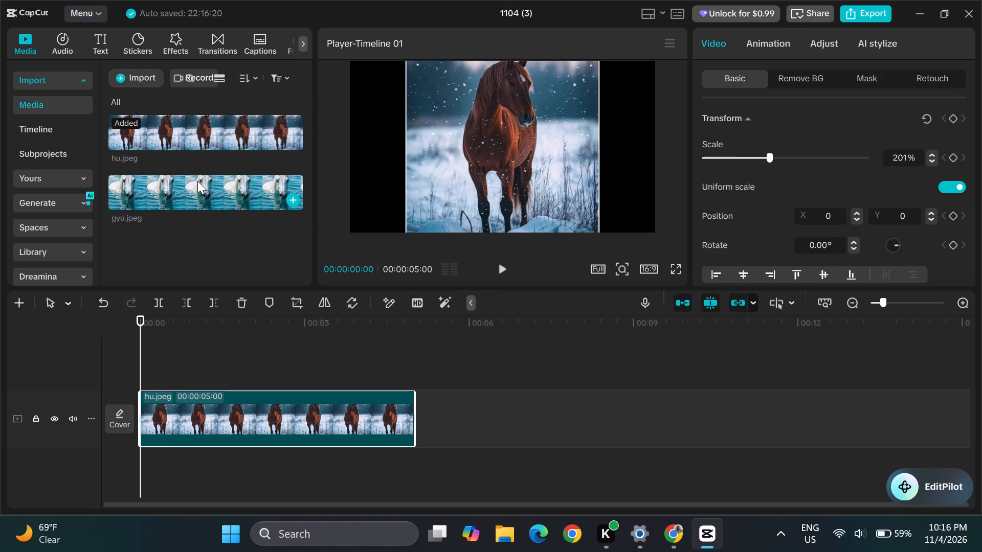
# Add the gyu.jpeg white horse image from the imported media at the timeline start, on a new track above hu.jpeg.
pyautogui.moveTo(210, 178); pyautogui.dragTo(208, 227)
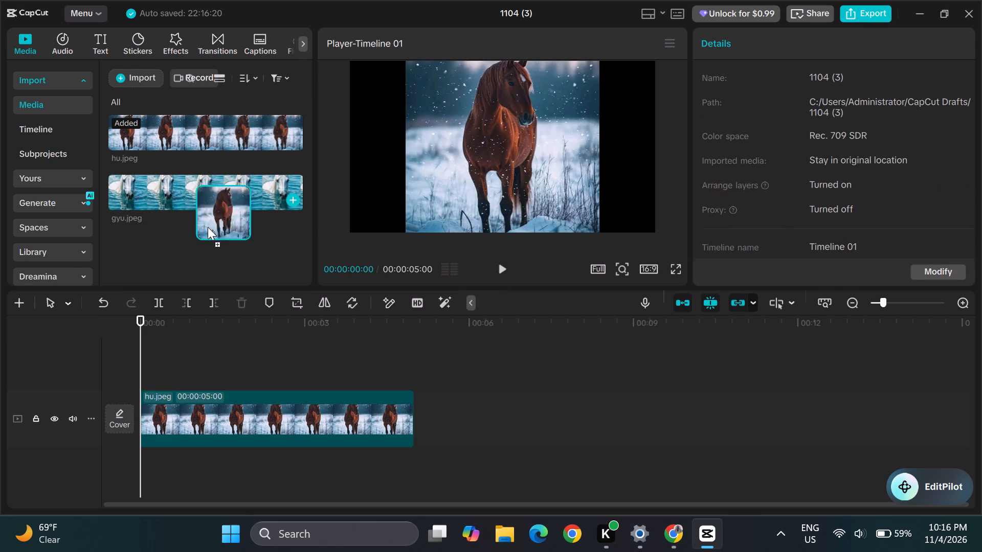
pyautogui.moveTo(208, 227); pyautogui.dragTo(156, 355)
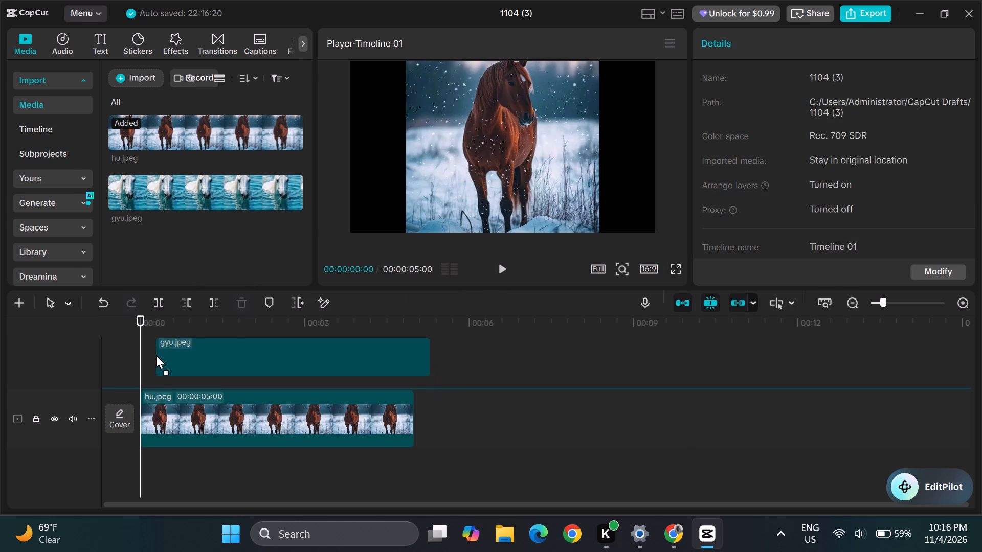
pyautogui.moveTo(156, 355); pyautogui.dragTo(142, 363)
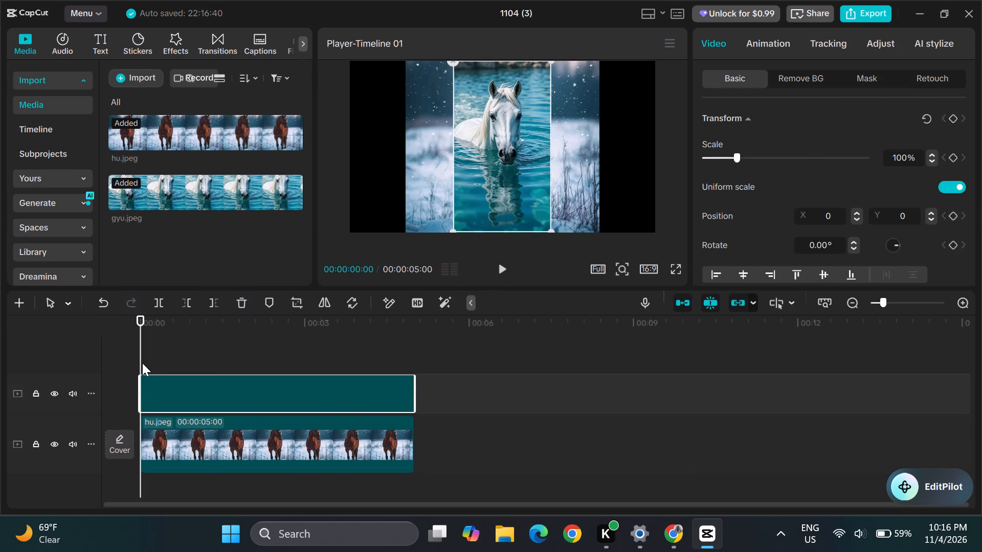
# Enlarge the gyu.jpeg clip's uniform scale to 203% and deselect it.
pyautogui.click(753, 156)
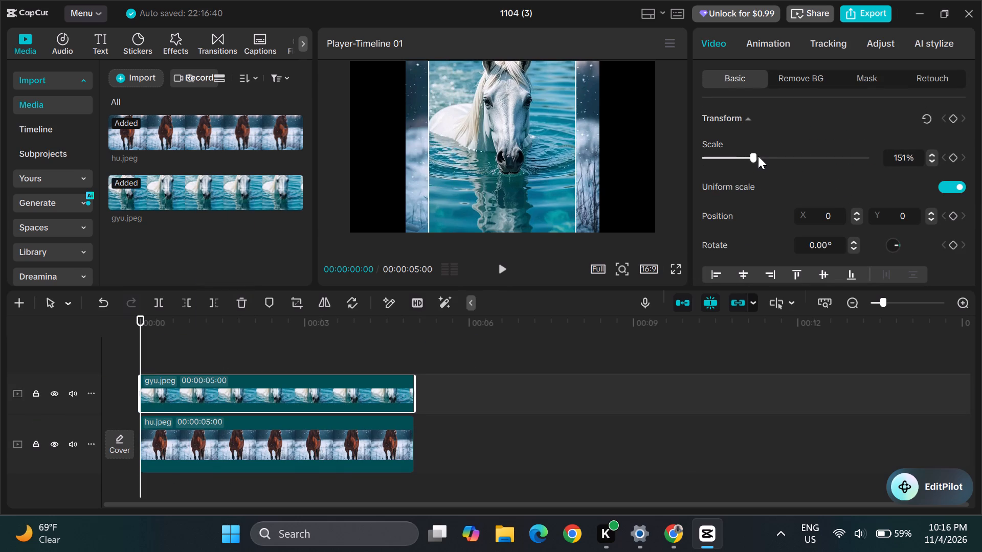
pyautogui.click(761, 156)
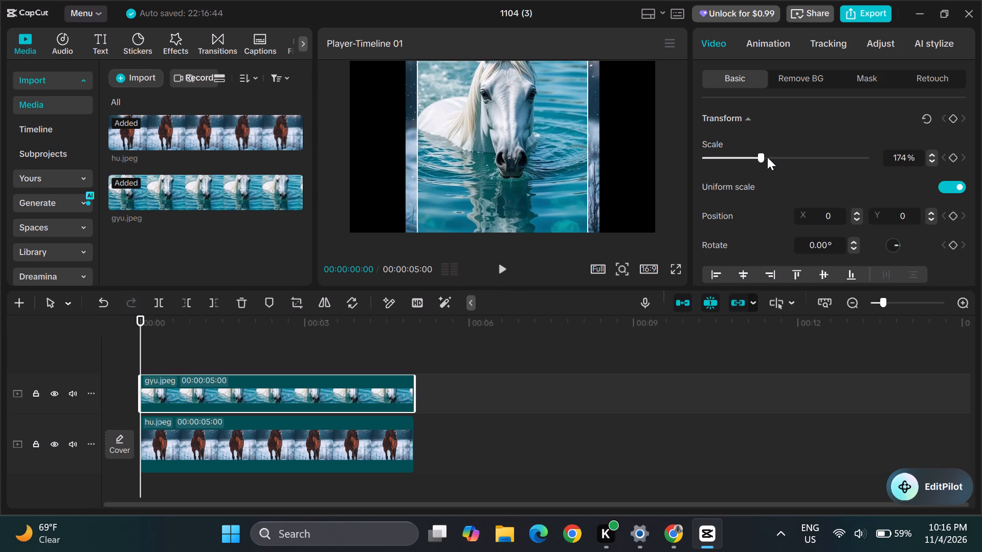
pyautogui.click(770, 156)
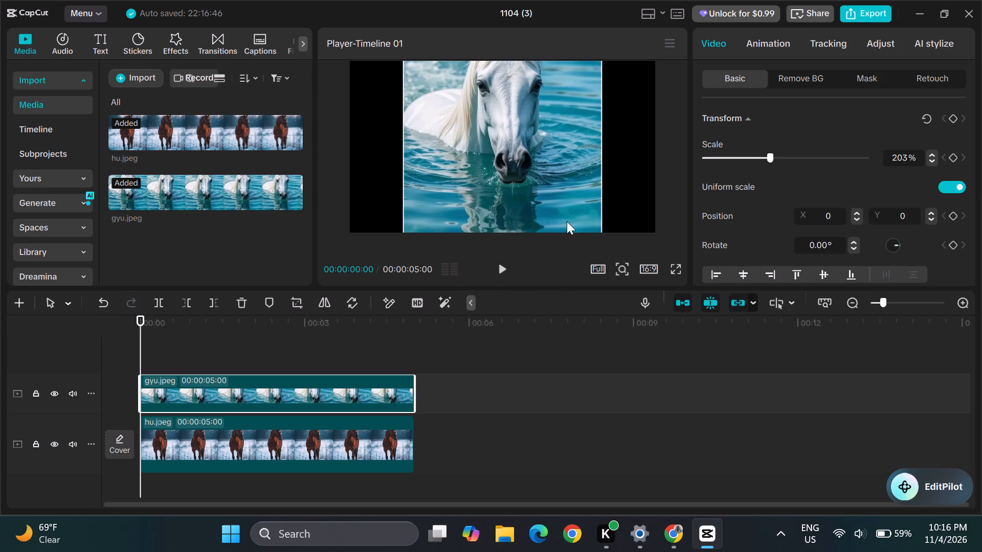
pyautogui.click(517, 371)
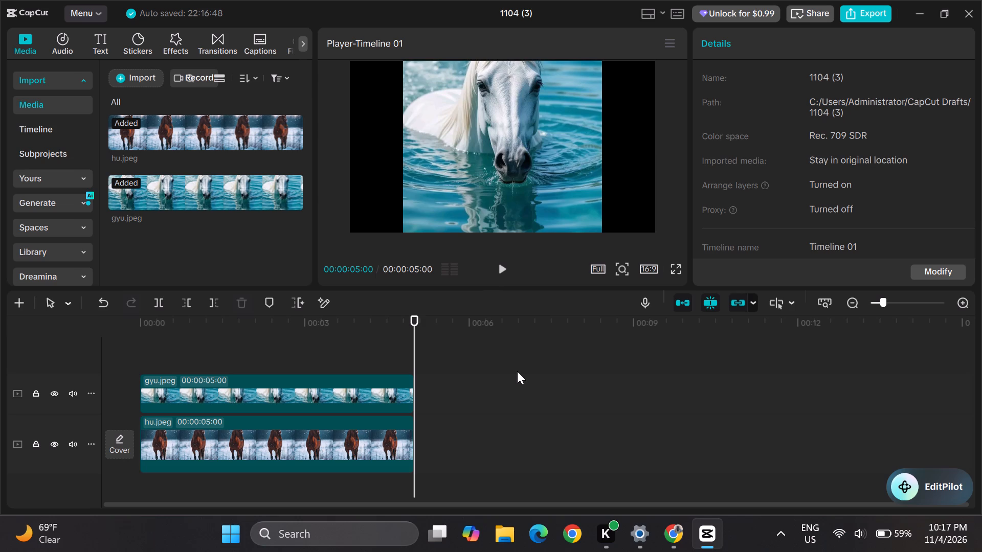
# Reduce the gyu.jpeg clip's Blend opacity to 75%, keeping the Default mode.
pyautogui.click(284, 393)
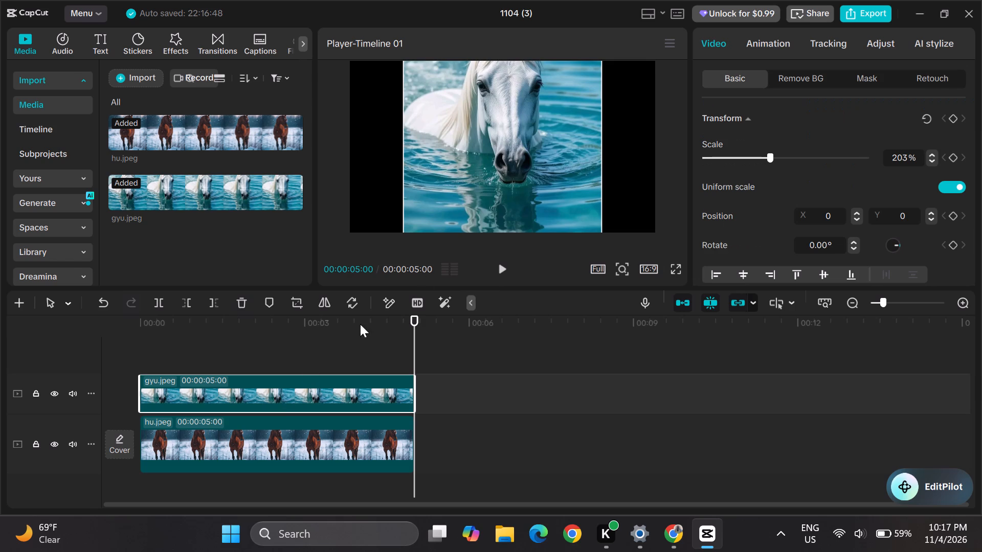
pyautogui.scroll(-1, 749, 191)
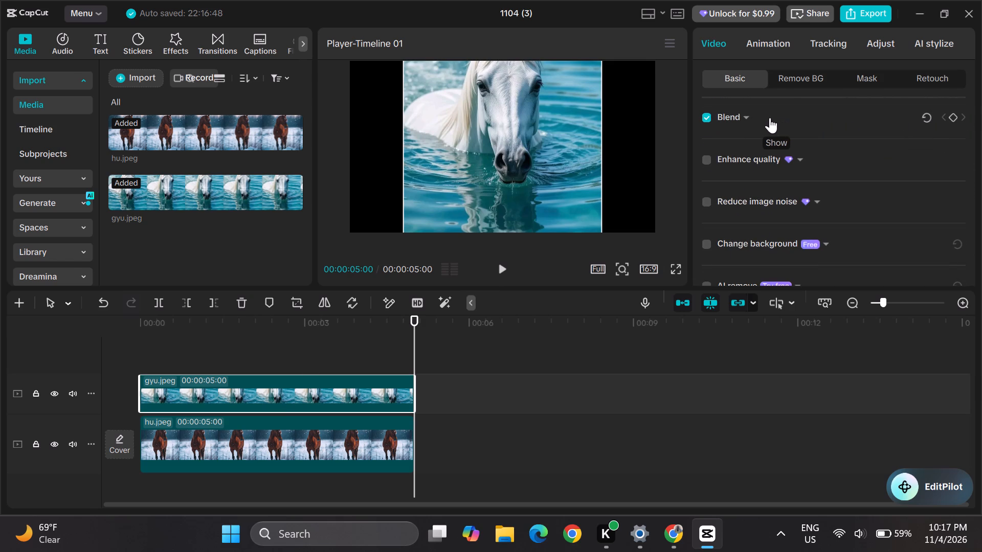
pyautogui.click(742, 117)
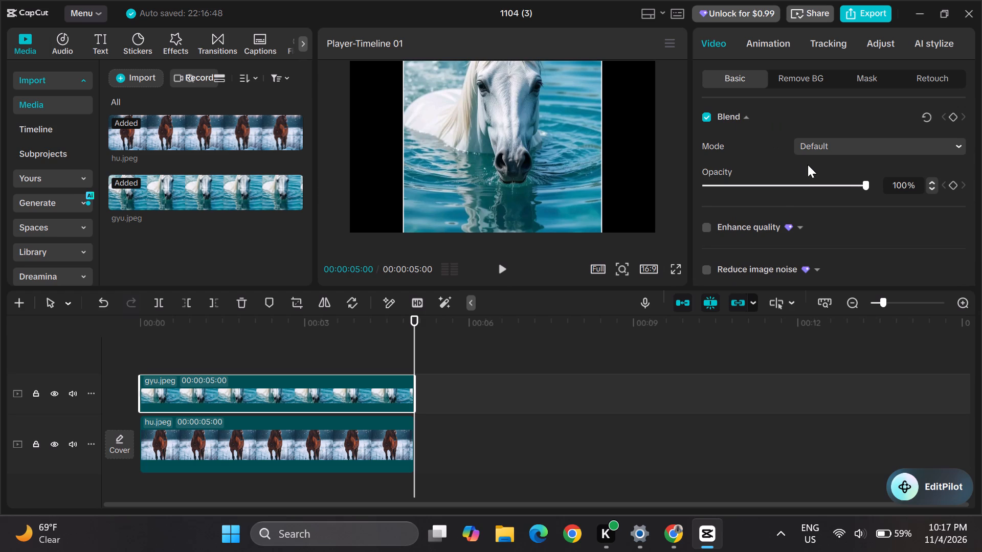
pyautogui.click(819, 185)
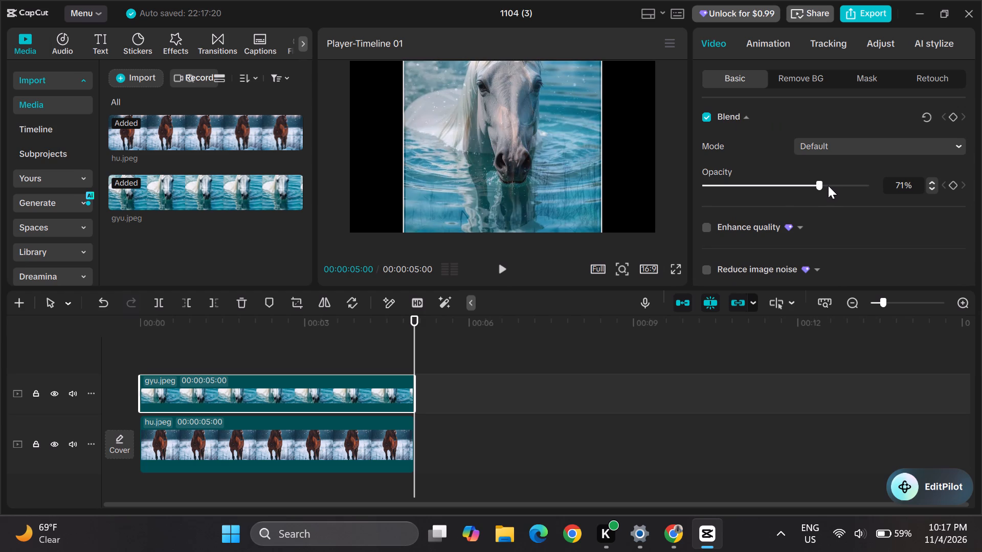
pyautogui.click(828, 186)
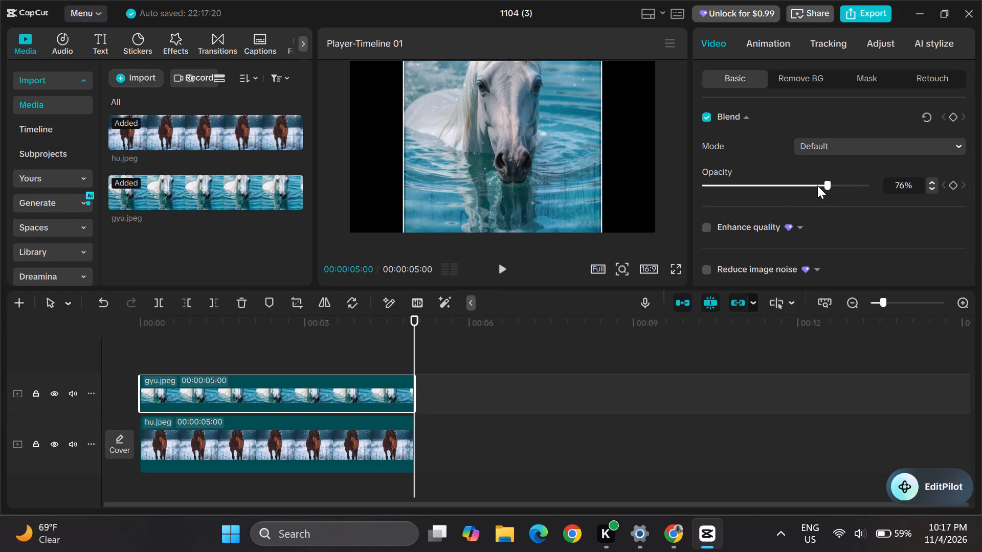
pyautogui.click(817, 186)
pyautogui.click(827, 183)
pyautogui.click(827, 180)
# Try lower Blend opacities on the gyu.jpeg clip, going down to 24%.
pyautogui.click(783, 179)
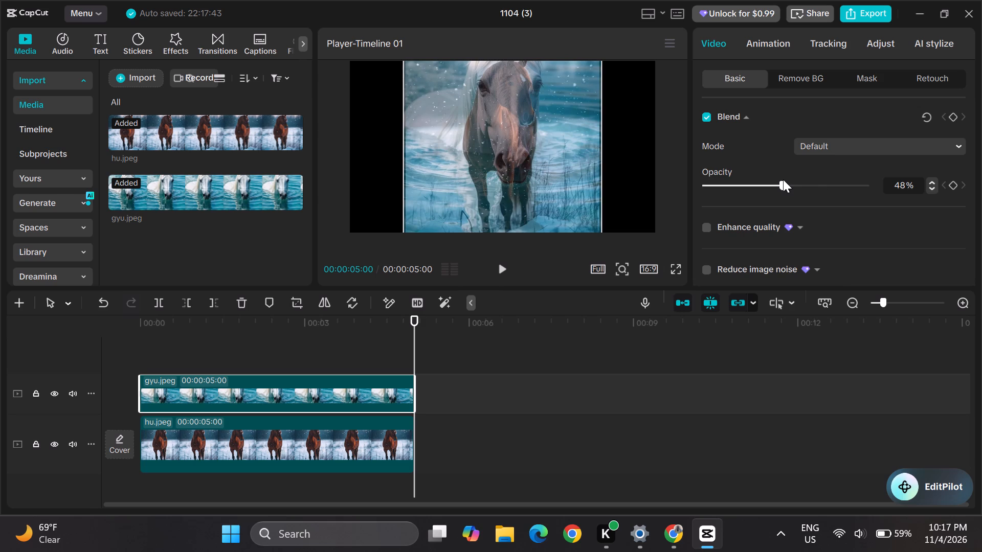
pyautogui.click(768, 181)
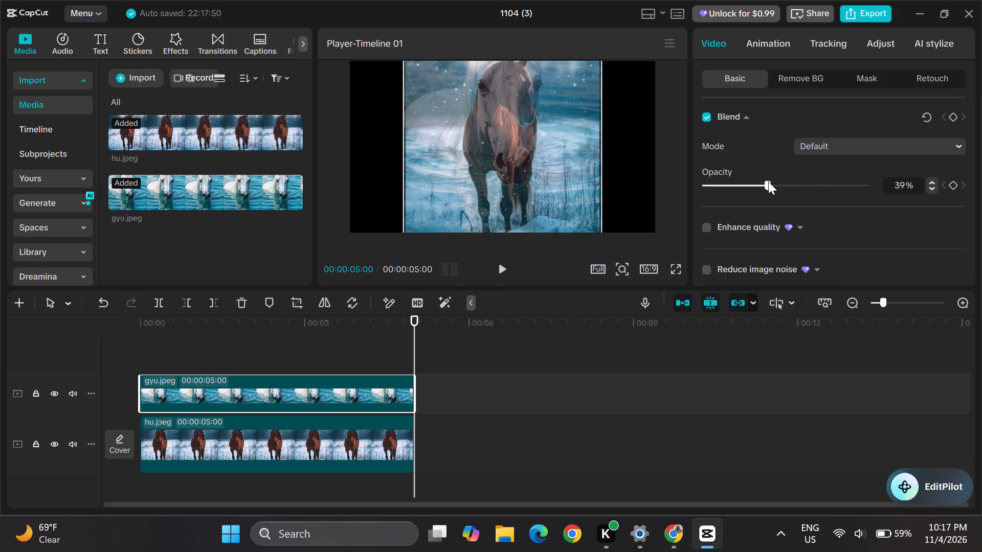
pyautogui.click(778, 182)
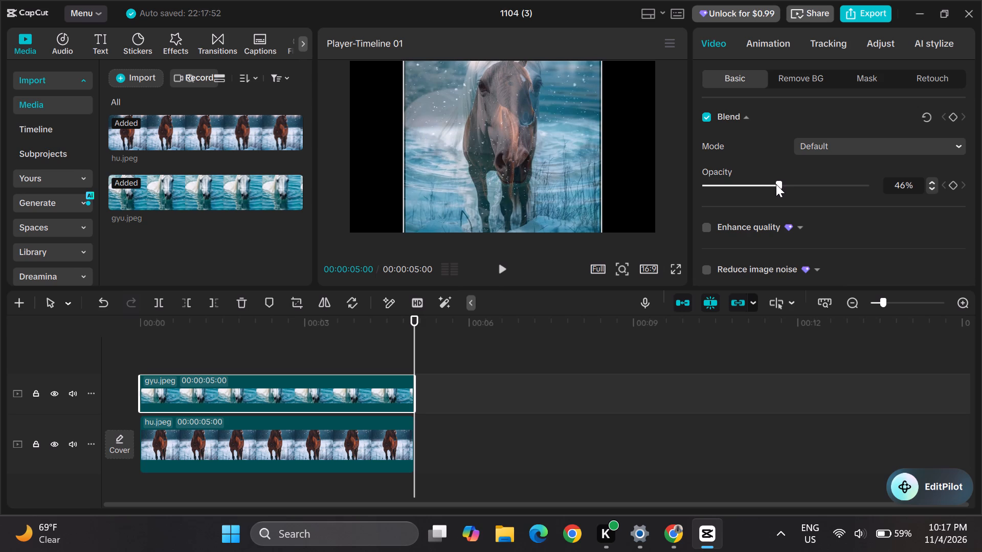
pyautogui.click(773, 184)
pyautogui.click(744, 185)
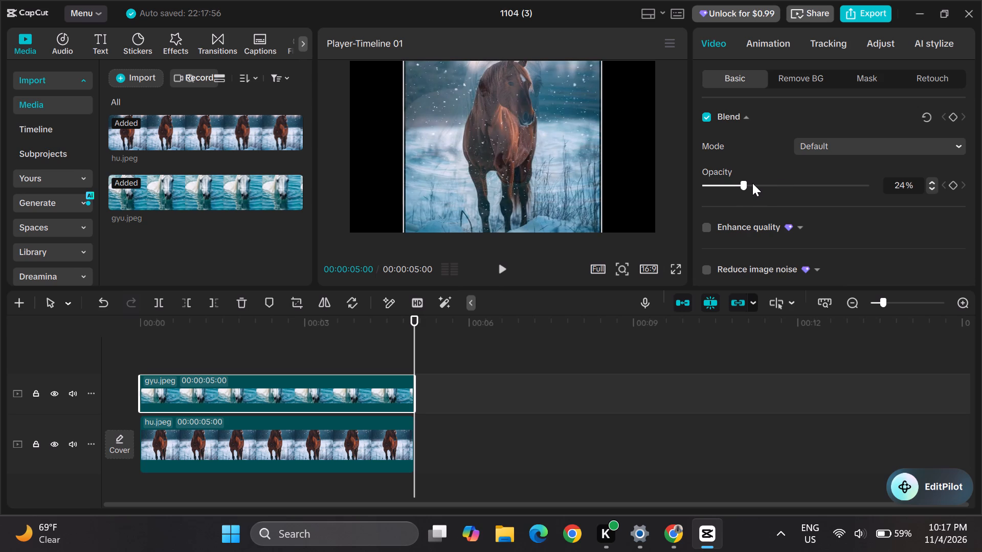
# Raise the gyu.jpeg clip's Blend opacity gradually to 69% so both horse images show through each other.
pyautogui.click(752, 183)
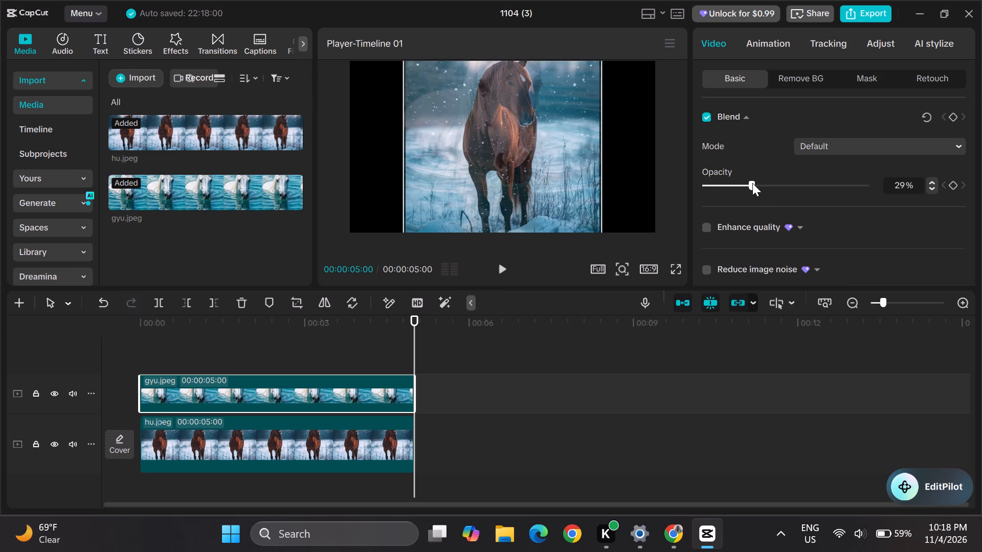
pyautogui.click(764, 182)
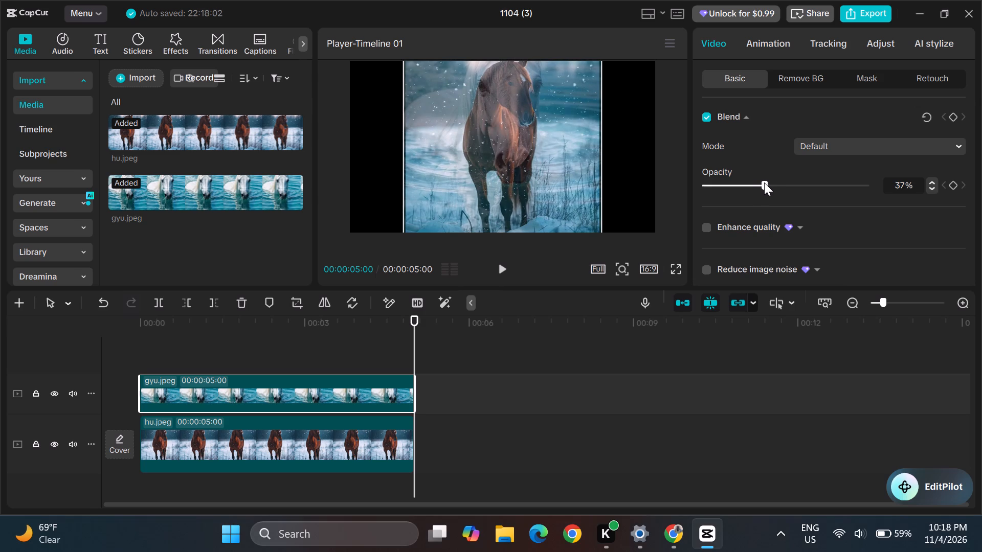
pyautogui.click(776, 182)
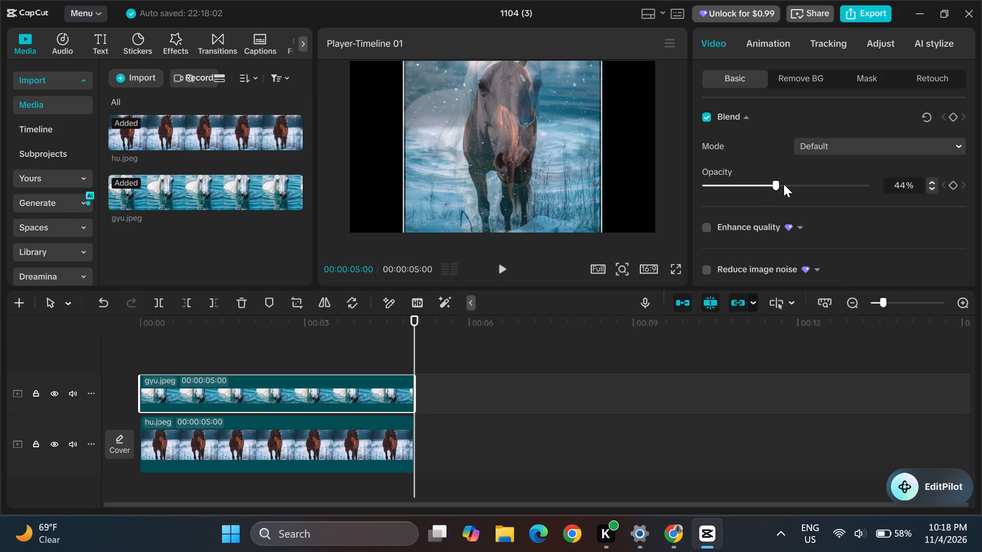
pyautogui.click(785, 184)
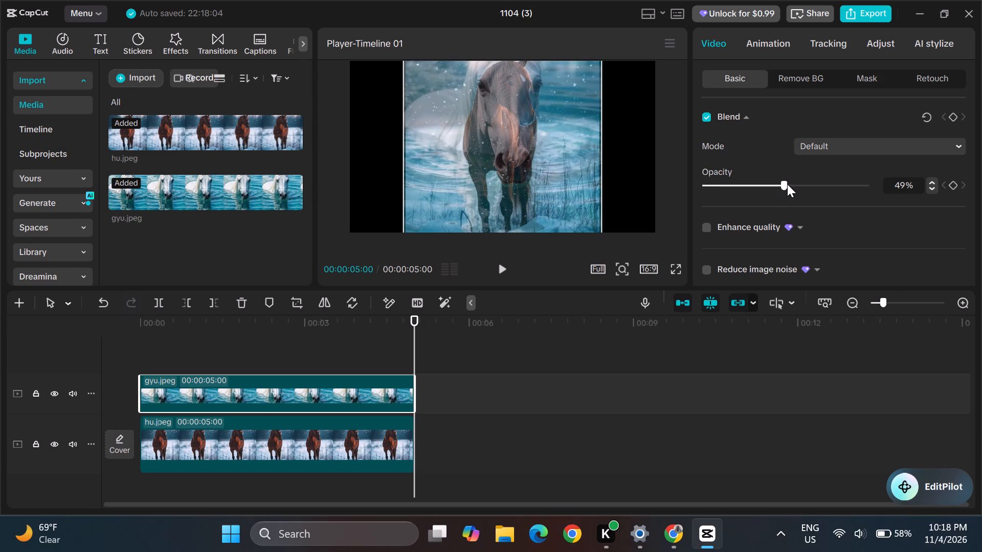
pyautogui.click(792, 184)
pyautogui.scroll(1, 590, 195)
pyautogui.click(805, 183)
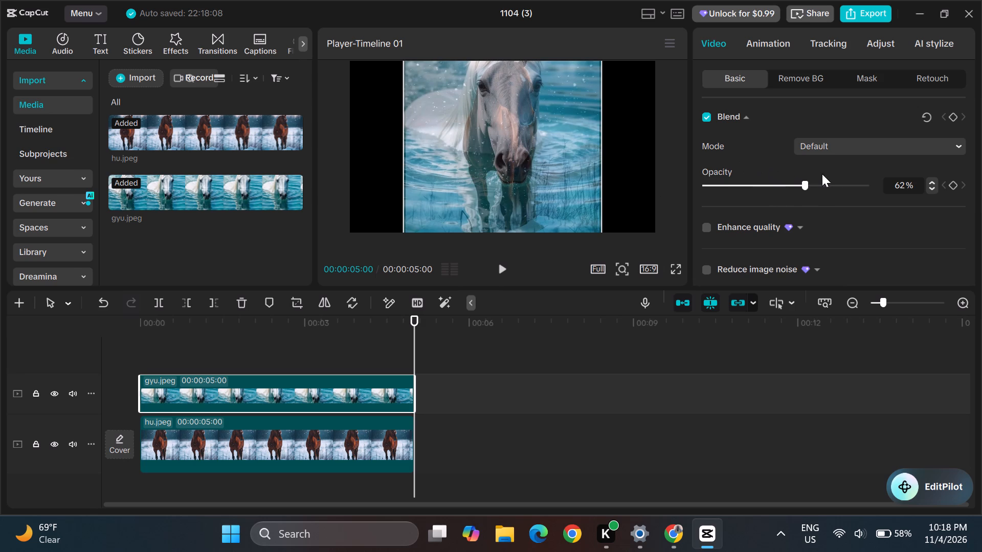
pyautogui.click(816, 180)
pyautogui.scroll(2, 584, 267)
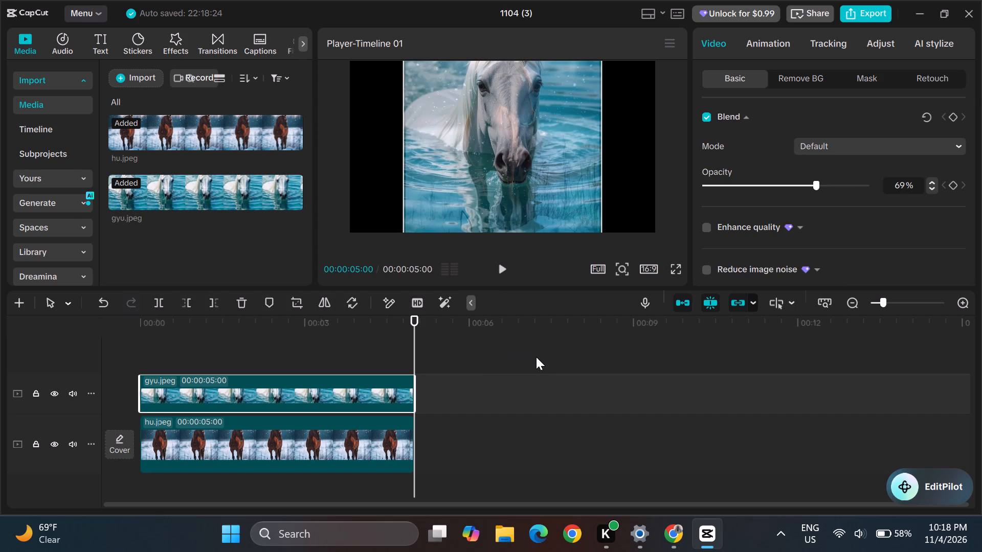
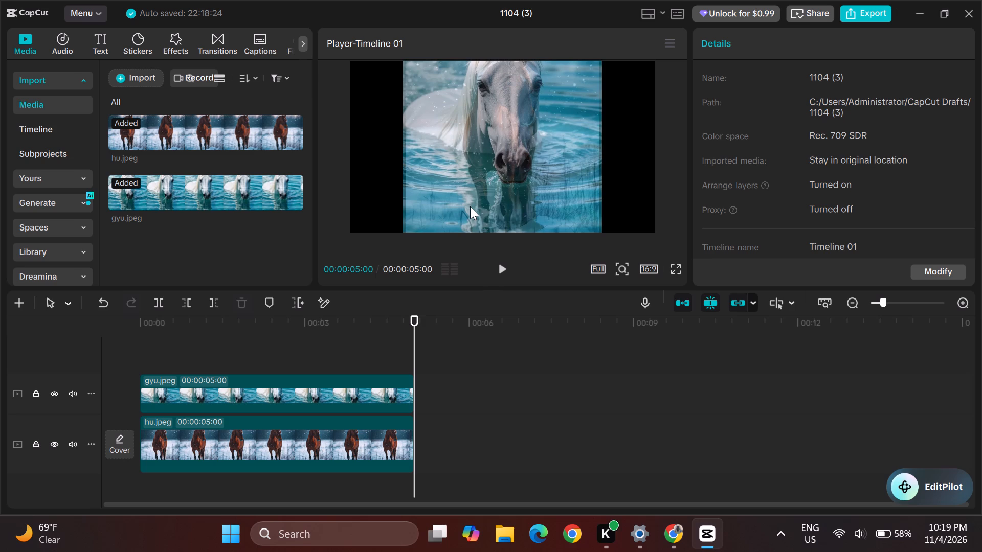
# Move the gyu.jpeg white horse image to the left half of the frame, at position X -1003, Y 53.
pyautogui.click(527, 174)
pyautogui.moveTo(527, 174); pyautogui.dragTo(447, 170)
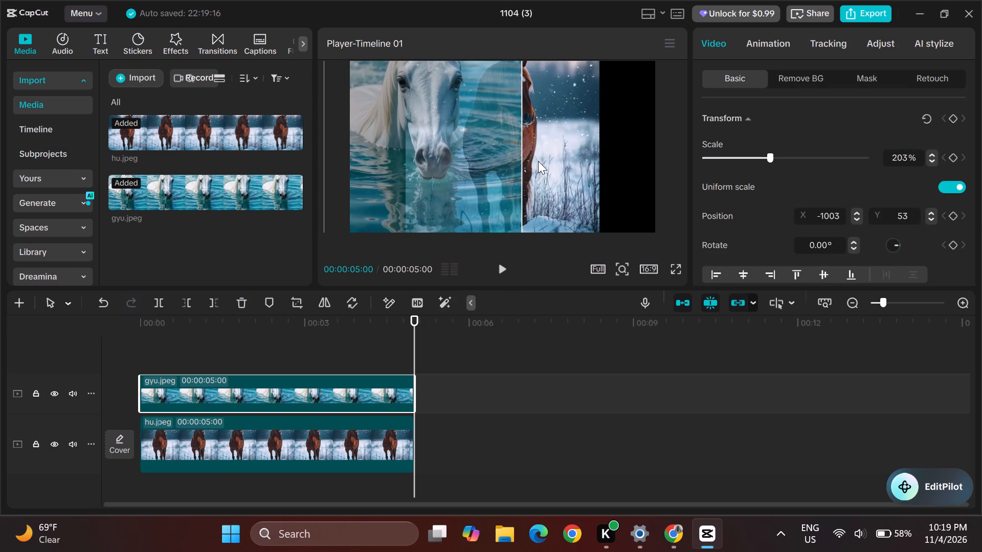
# Move the hu.jpeg brown horse image to the right side of the frame, at position X 699, Y 0.
pyautogui.moveTo(538, 161); pyautogui.dragTo(559, 162)
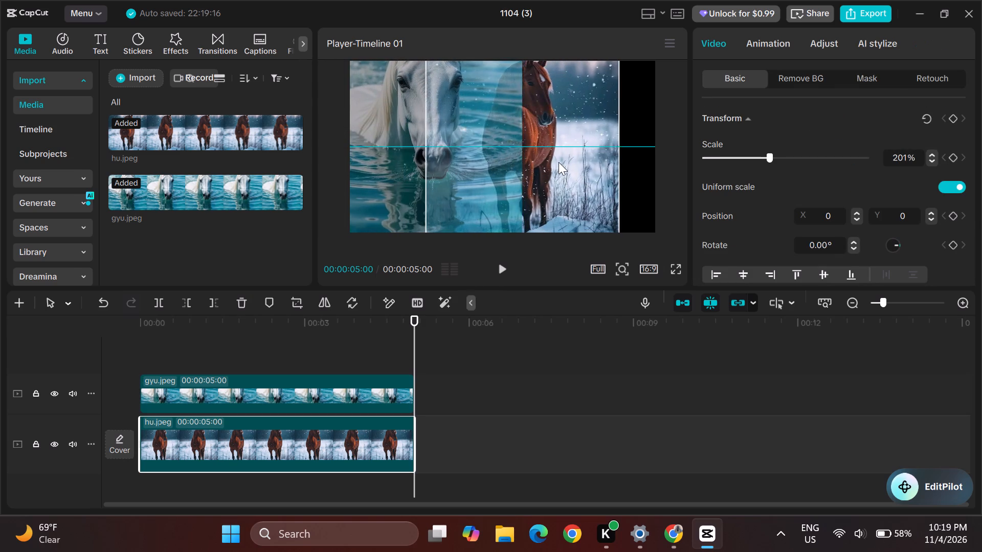
pyautogui.moveTo(559, 162); pyautogui.dragTo(590, 162)
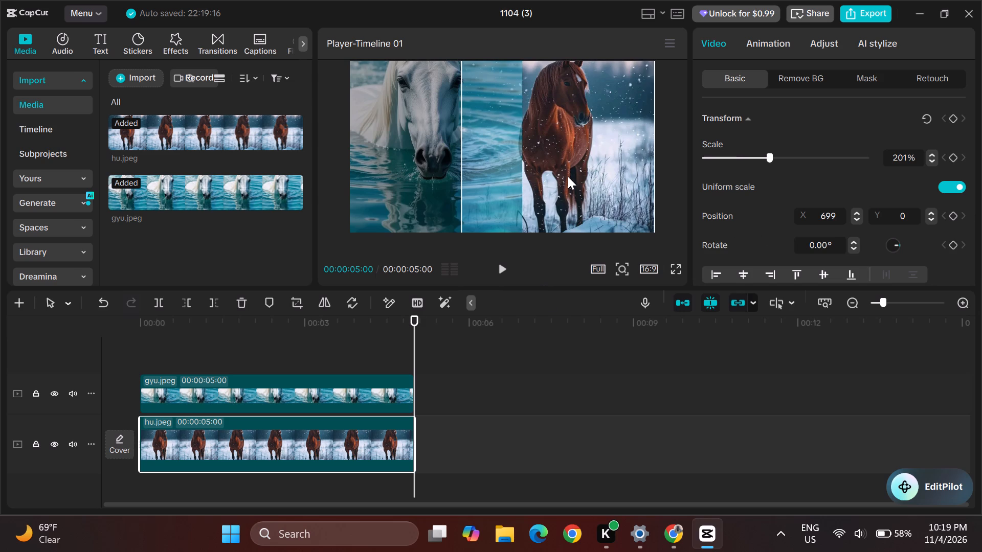
# Add a mask to the gyu.jpeg clip and set its shape to Split.
pyautogui.click(404, 157)
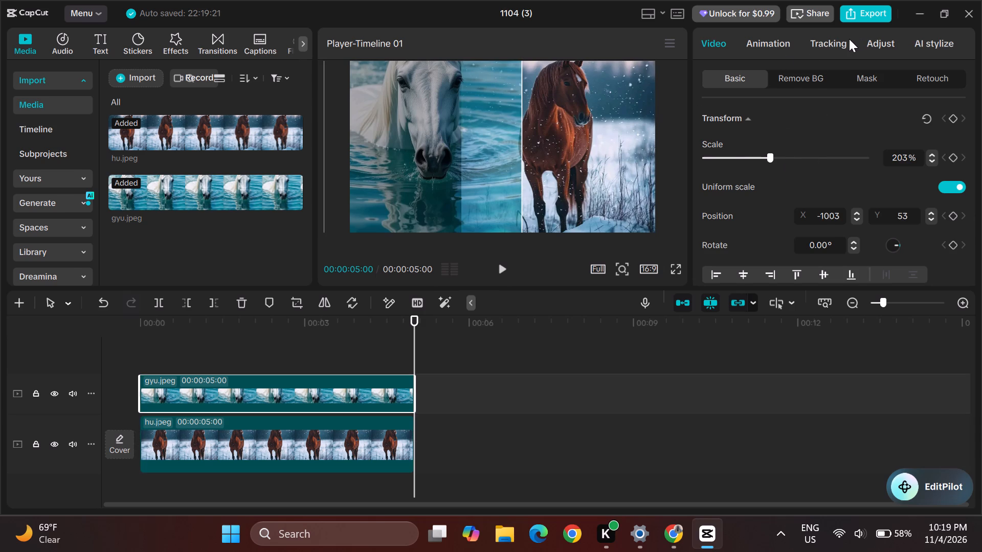
pyautogui.click(861, 70)
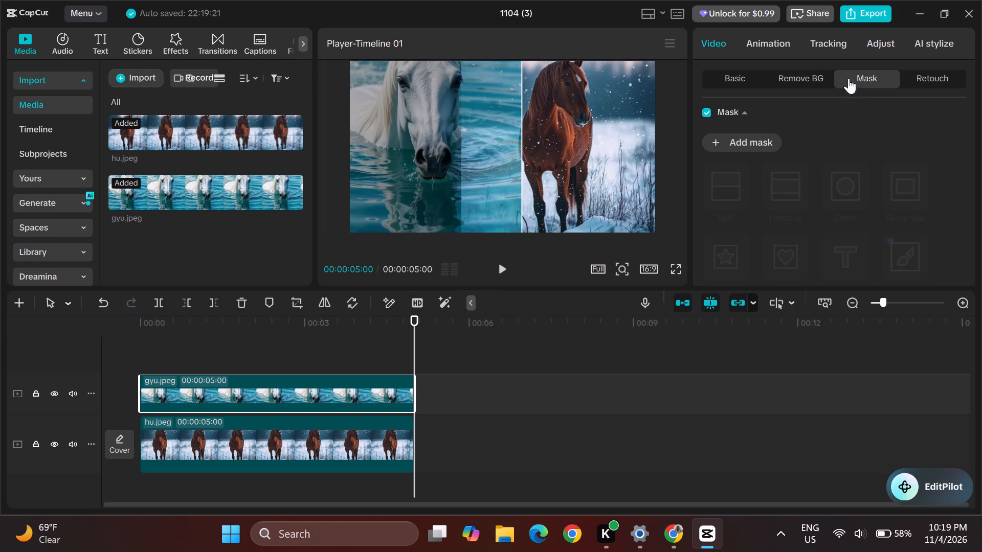
pyautogui.click(716, 138)
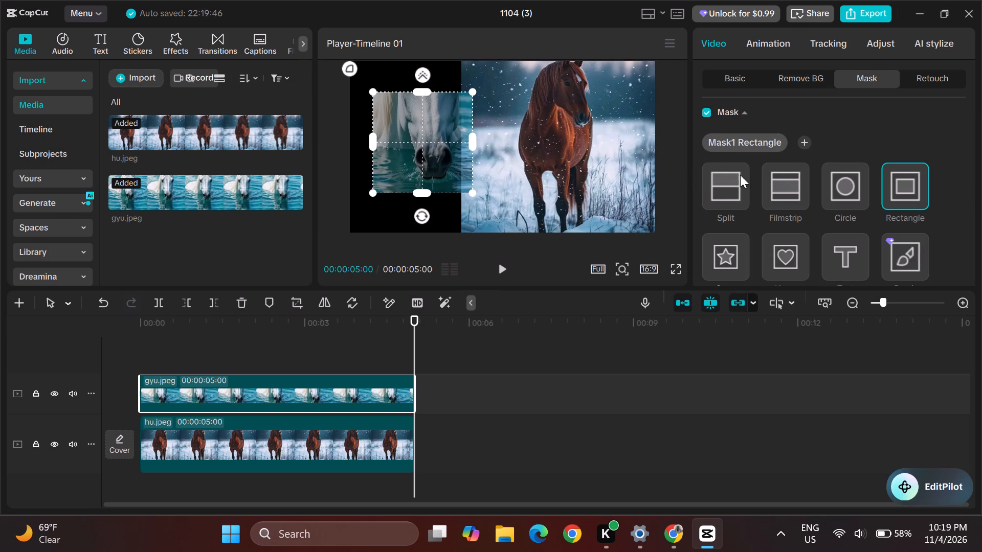
pyautogui.click(732, 188)
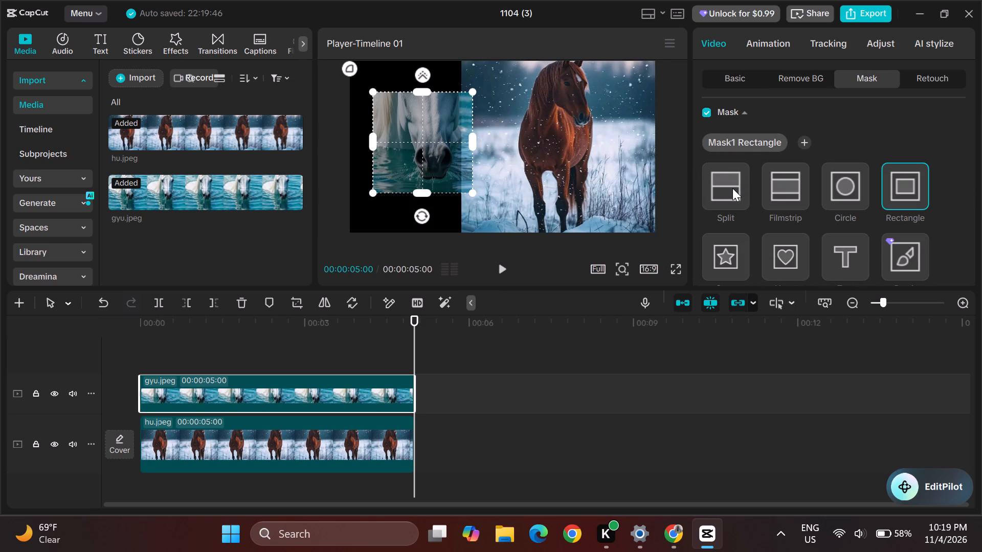
pyautogui.click(732, 188)
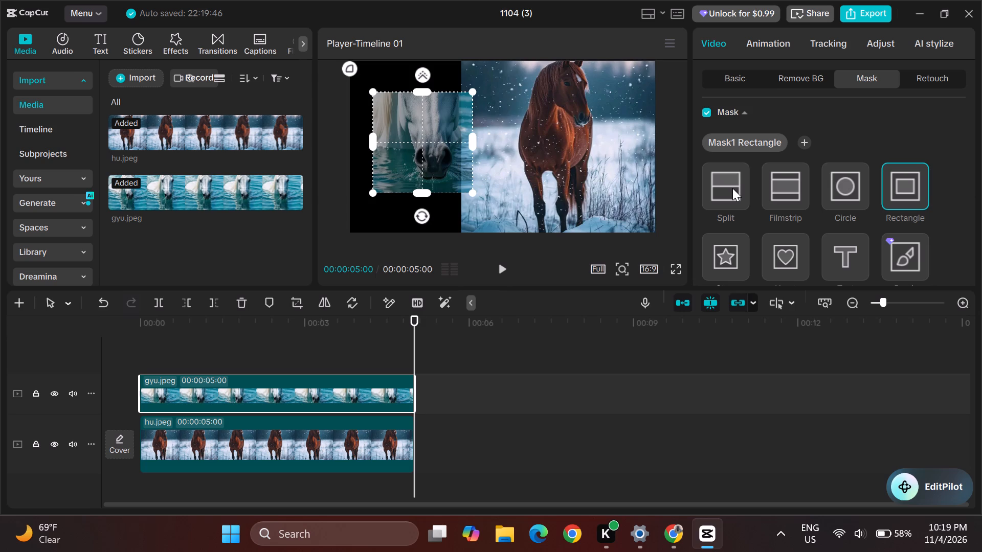
pyautogui.click(732, 188)
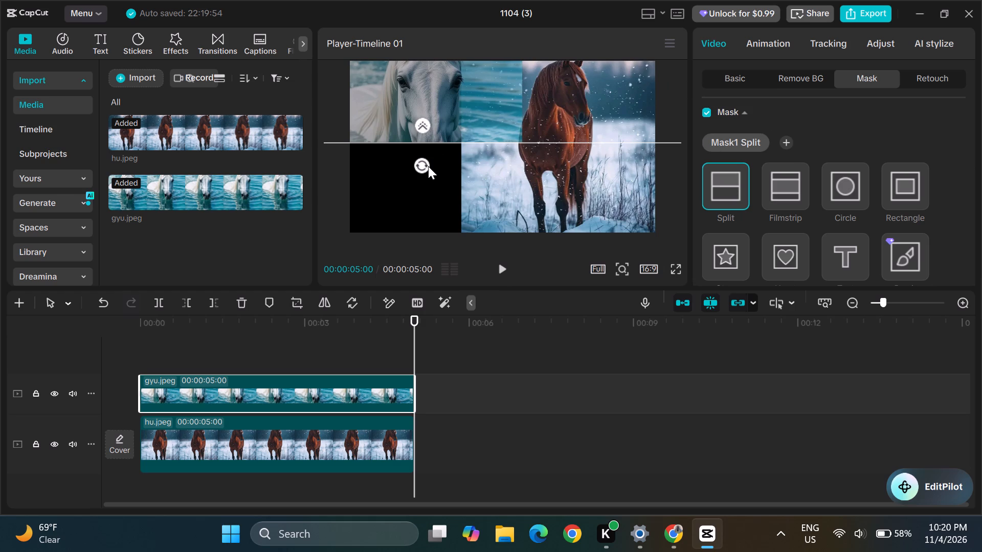
# Rotate the gyu.jpeg clip's split mask line to vertical, keeping the white horse's side visible.
pyautogui.click(428, 166)
pyautogui.click(428, 166)
pyautogui.moveTo(418, 165); pyautogui.dragTo(441, 179)
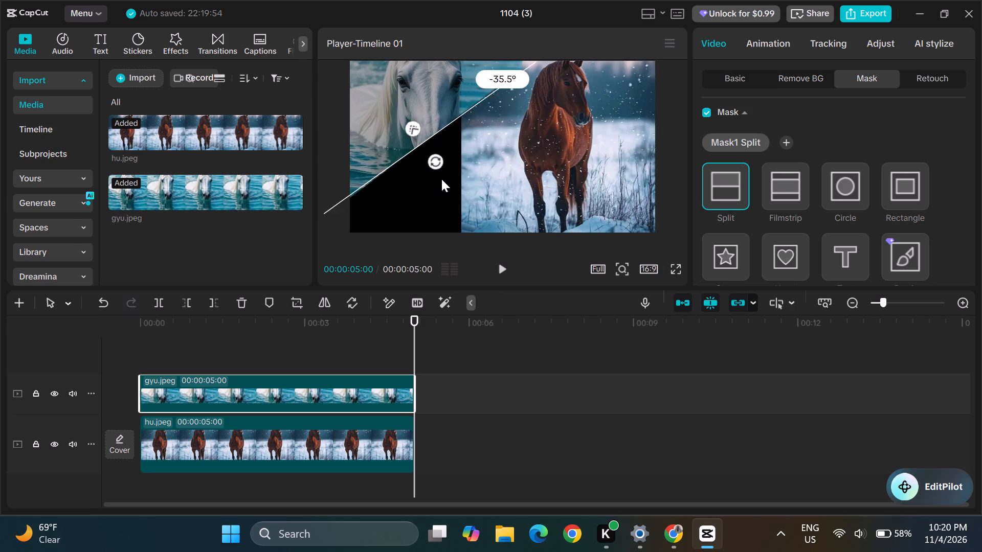
pyautogui.moveTo(441, 179); pyautogui.dragTo(480, 189)
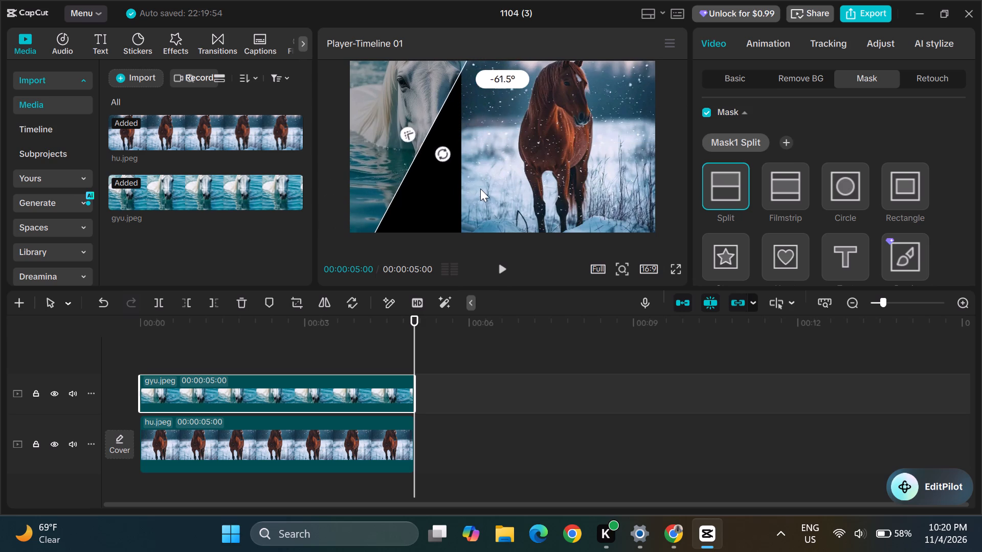
pyautogui.moveTo(480, 189); pyautogui.dragTo(532, 175)
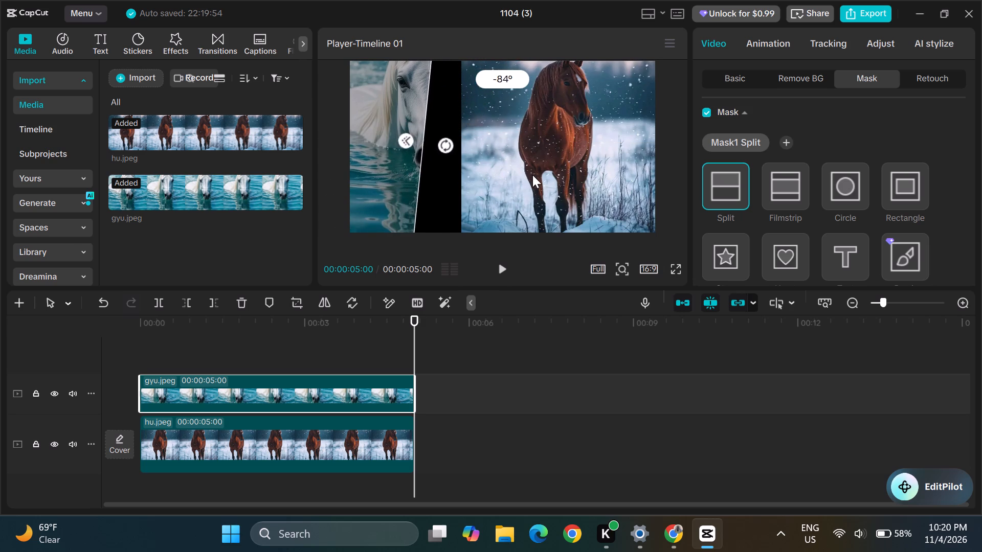
pyautogui.moveTo(532, 175); pyautogui.dragTo(542, 168)
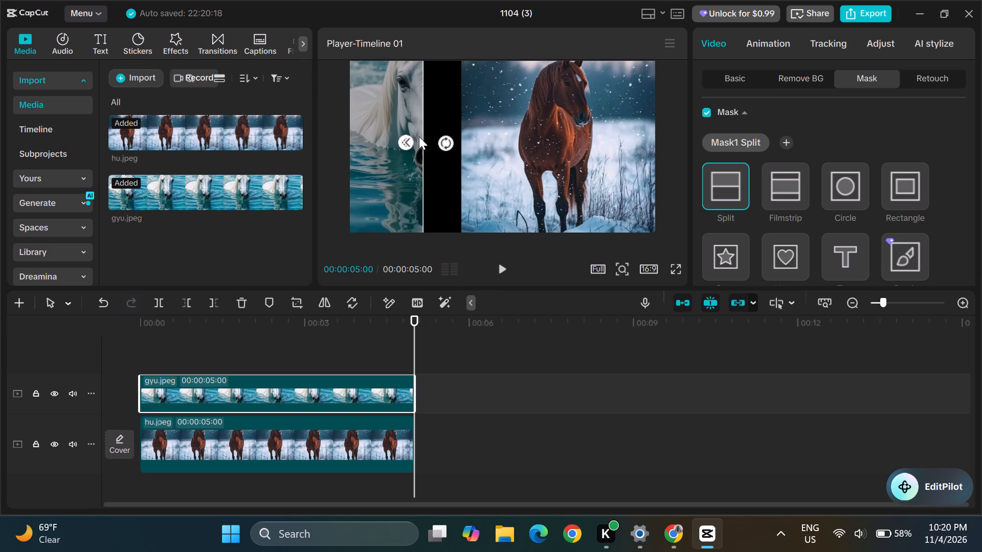
# Move the vertical split mask line across to the left edge of the brown horse image.
pyautogui.moveTo(420, 136); pyautogui.dragTo(436, 137)
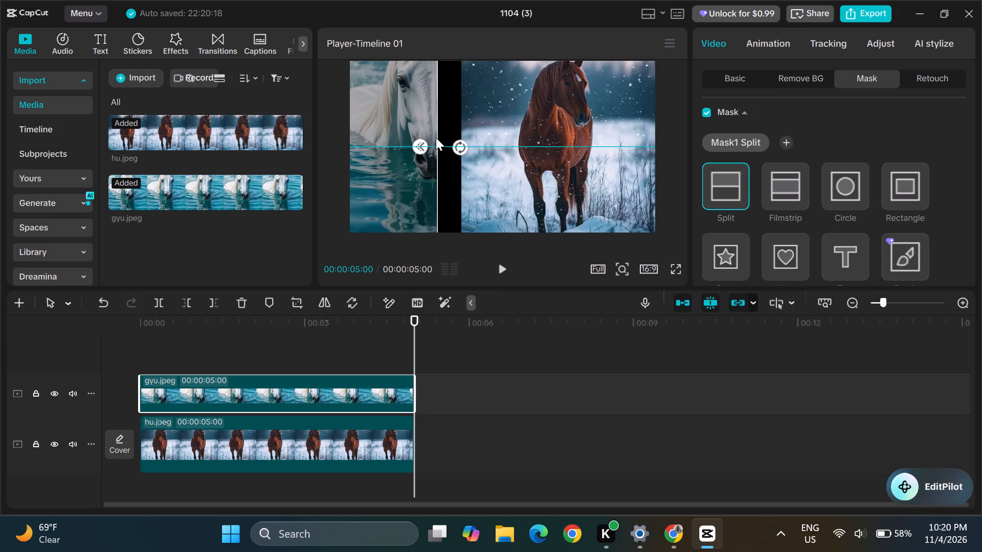
pyautogui.moveTo(436, 137); pyautogui.dragTo(457, 139)
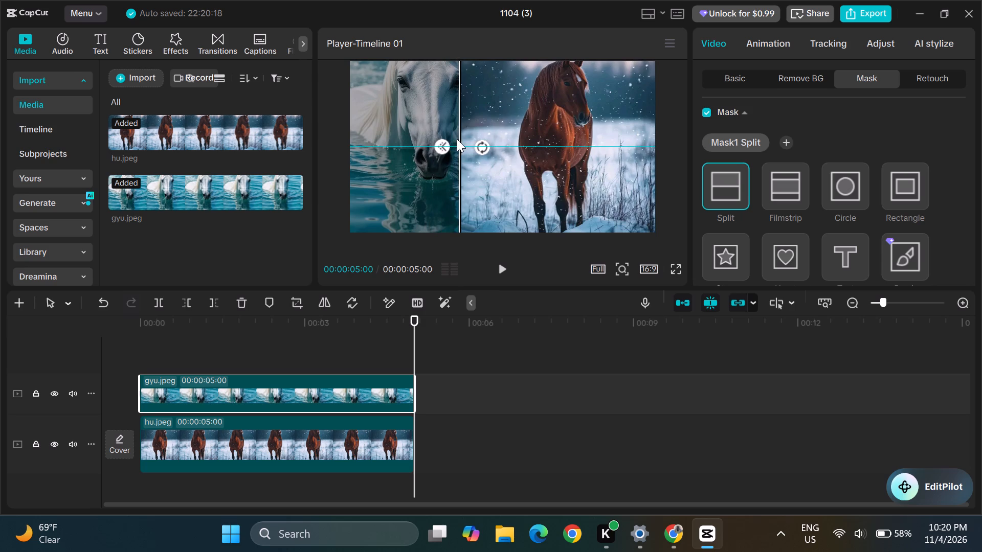
pyautogui.moveTo(457, 139); pyautogui.dragTo(459, 139)
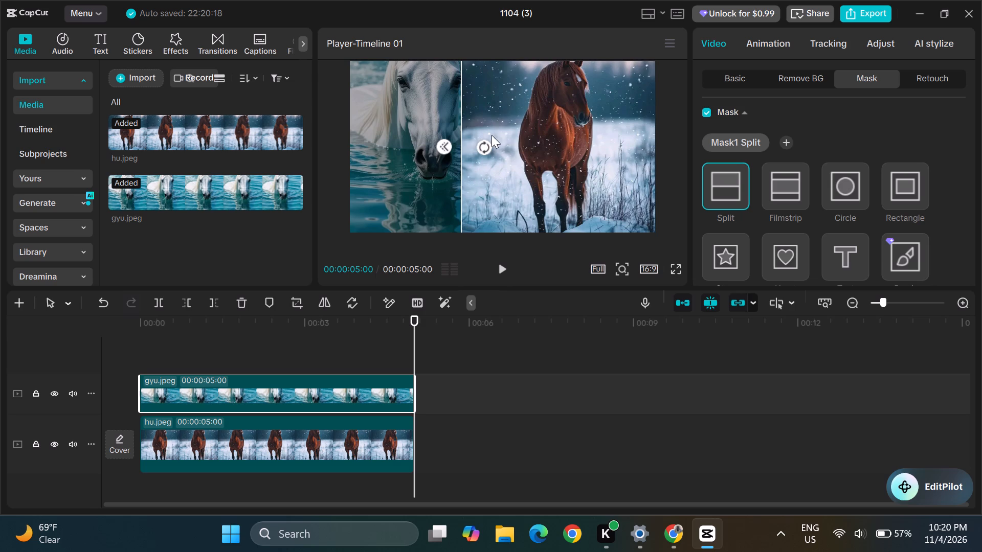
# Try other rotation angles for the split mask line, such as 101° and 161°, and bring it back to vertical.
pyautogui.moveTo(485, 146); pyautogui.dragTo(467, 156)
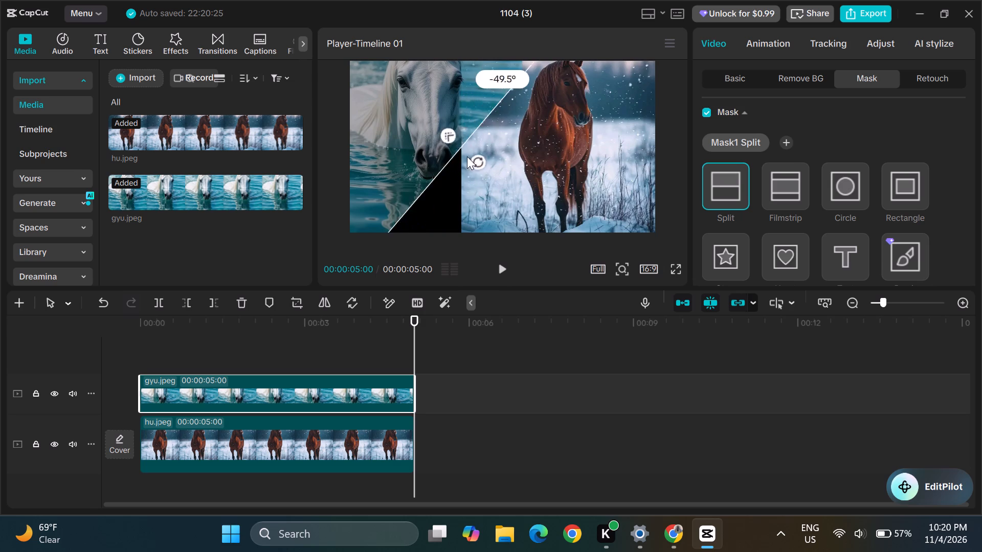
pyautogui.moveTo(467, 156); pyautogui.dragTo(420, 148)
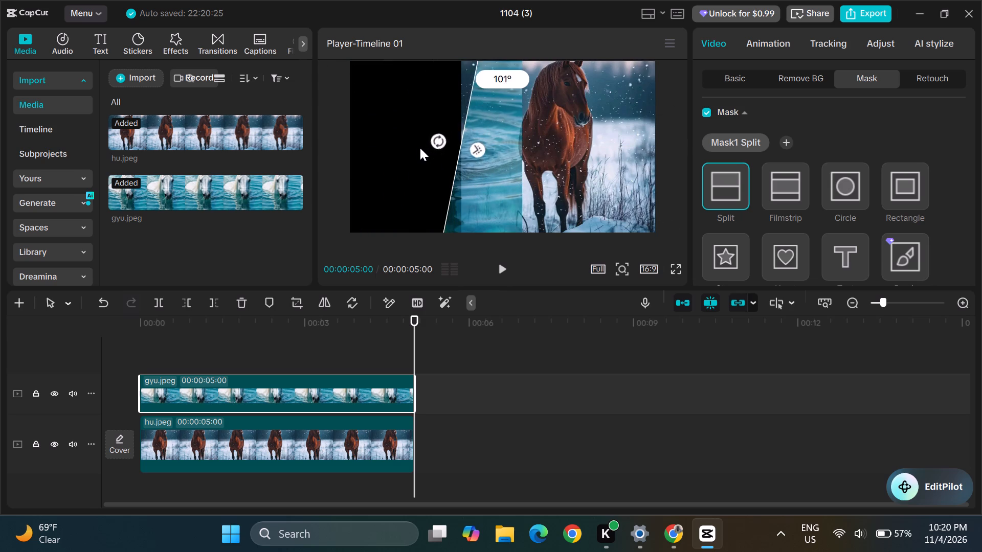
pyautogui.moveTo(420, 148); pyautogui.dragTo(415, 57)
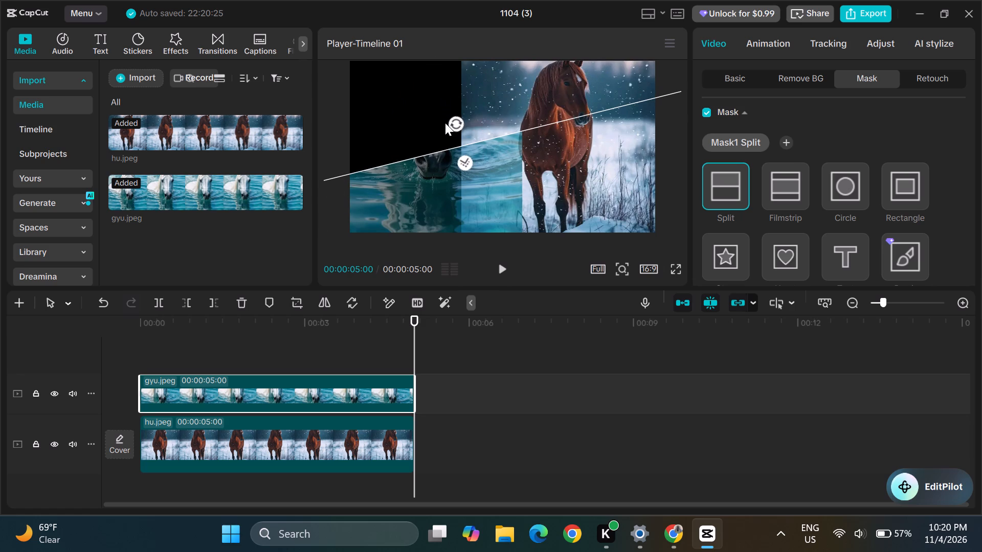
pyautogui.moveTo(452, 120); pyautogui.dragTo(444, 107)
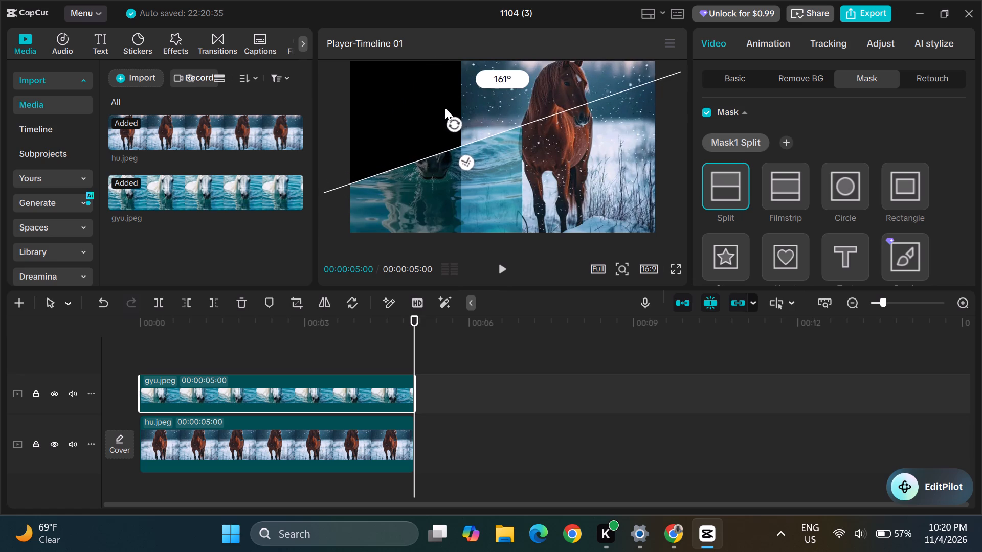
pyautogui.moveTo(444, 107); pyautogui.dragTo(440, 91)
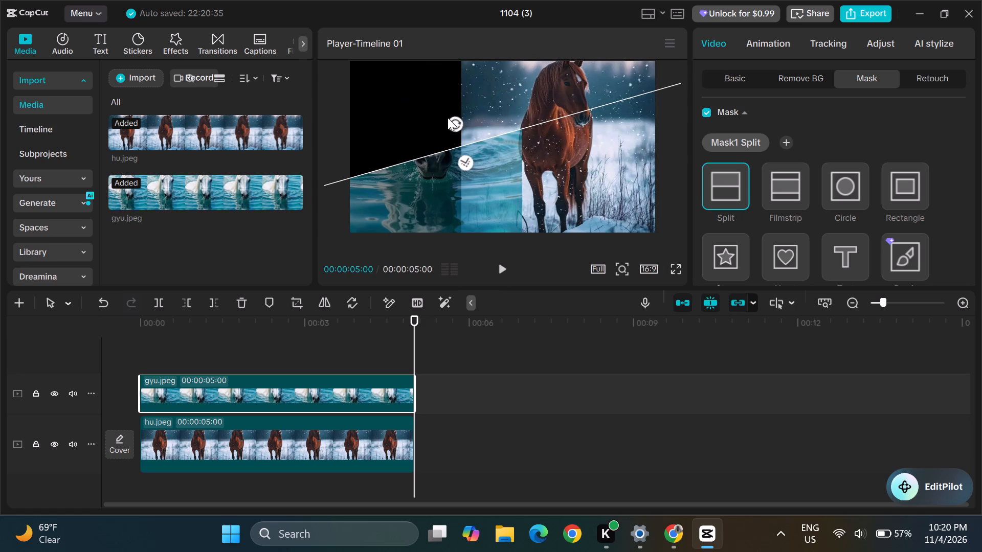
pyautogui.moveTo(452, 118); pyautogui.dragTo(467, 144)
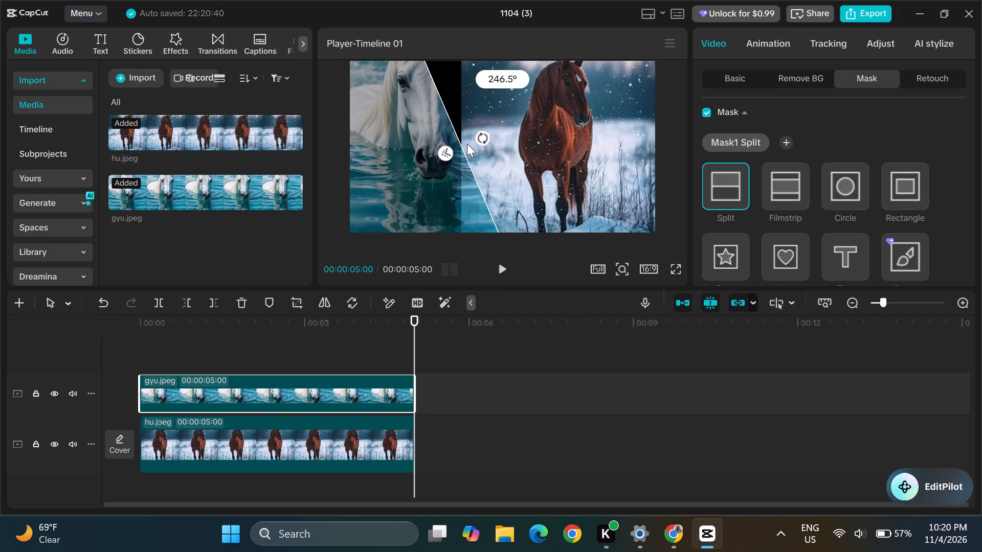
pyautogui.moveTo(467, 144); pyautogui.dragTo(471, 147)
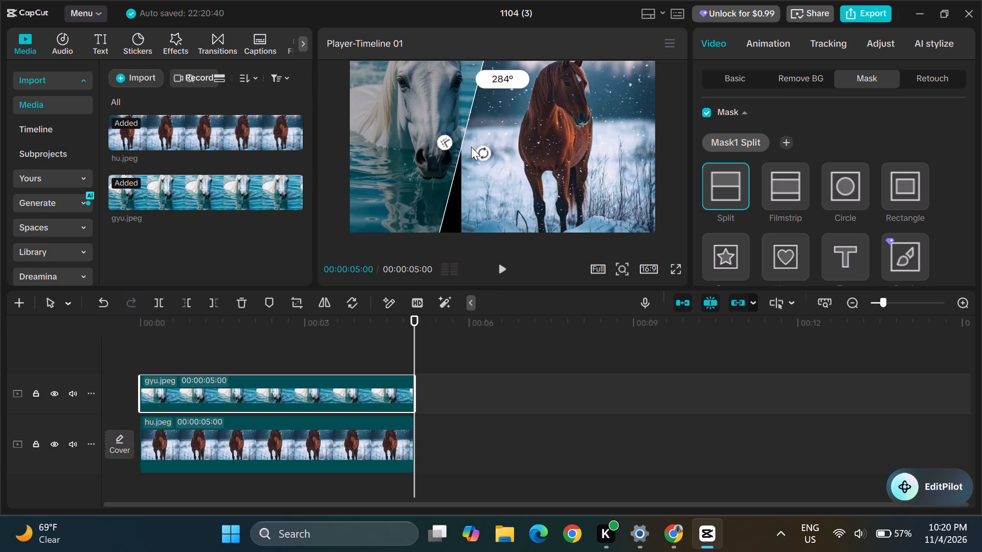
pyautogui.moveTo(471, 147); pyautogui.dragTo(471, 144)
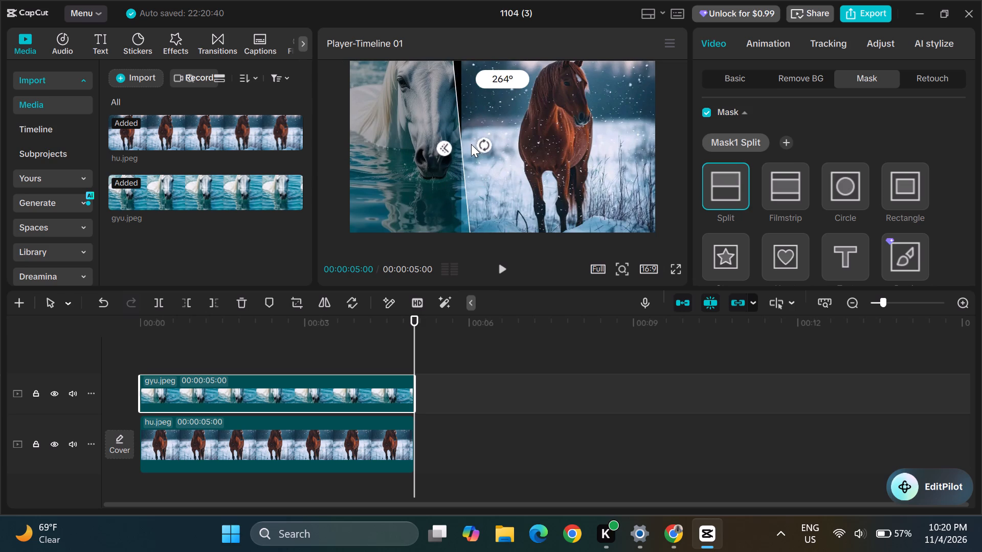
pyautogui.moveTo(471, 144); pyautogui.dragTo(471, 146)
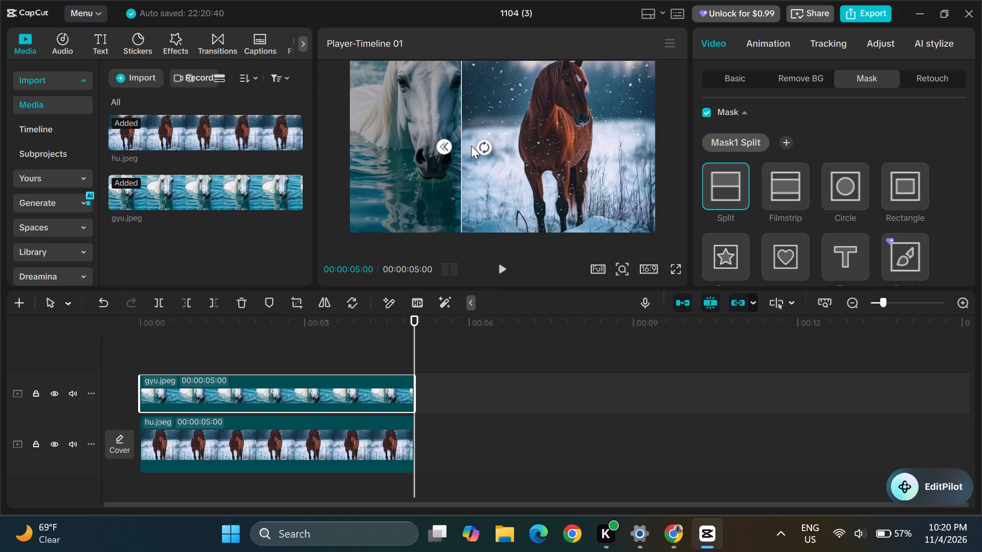
# Shift the vertical split mask line slightly past the brown horse image's left edge, leaving a narrow strip where both images overlap.
pyautogui.moveTo(482, 146); pyautogui.dragTo(493, 147)
pyautogui.moveTo(461, 145); pyautogui.dragTo(473, 148)
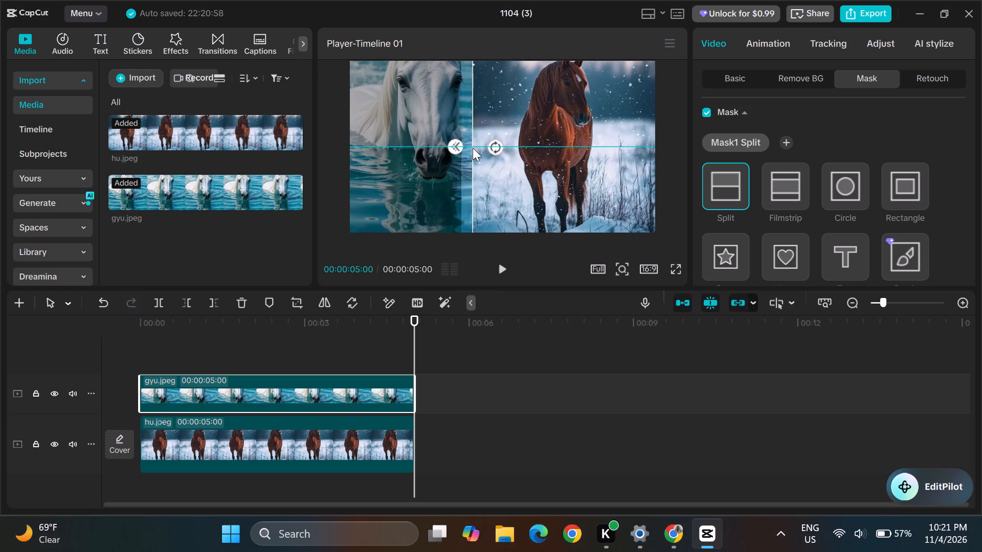
pyautogui.moveTo(473, 148); pyautogui.dragTo(479, 150)
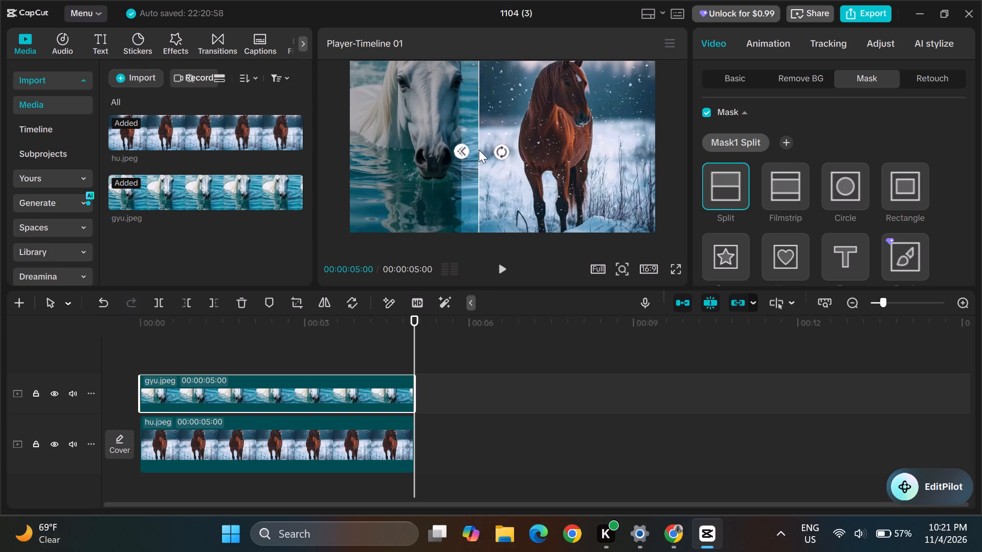
pyautogui.moveTo(479, 150); pyautogui.dragTo(486, 151)
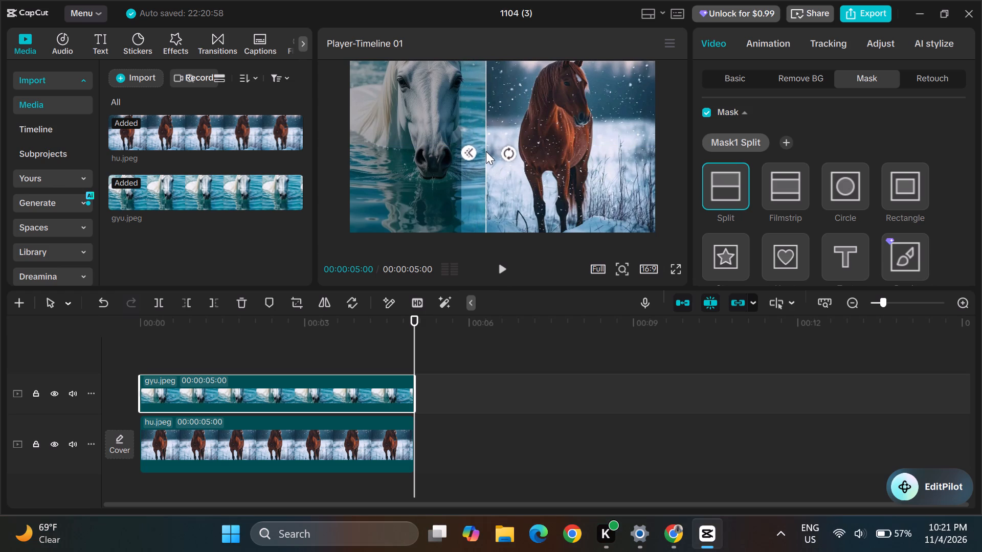
pyautogui.moveTo(486, 151); pyautogui.dragTo(492, 152)
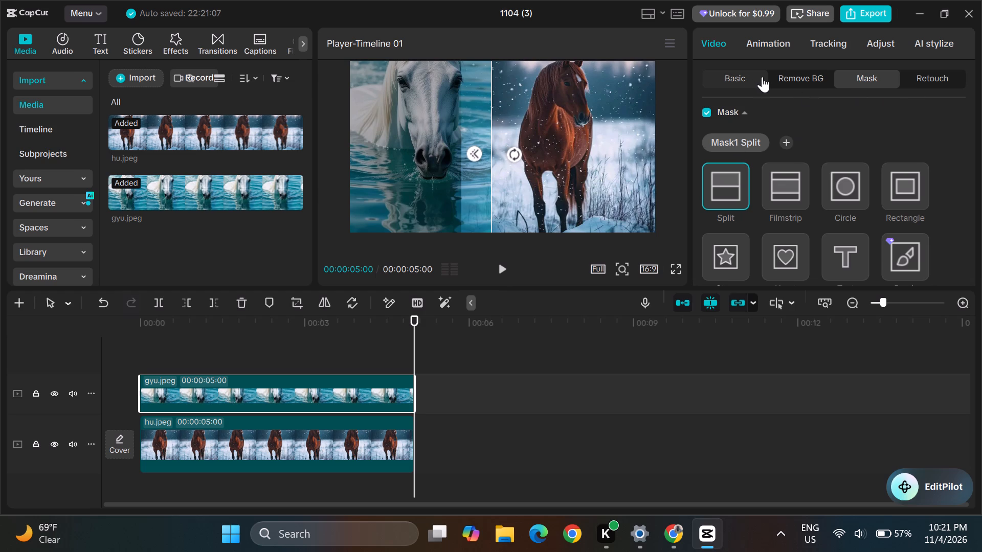
pyautogui.click(740, 76)
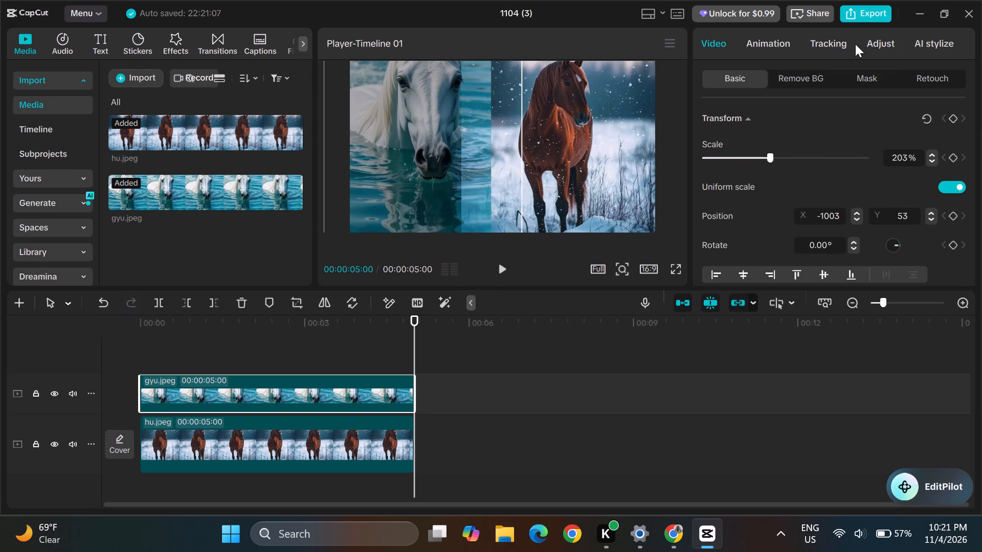
pyautogui.click(864, 76)
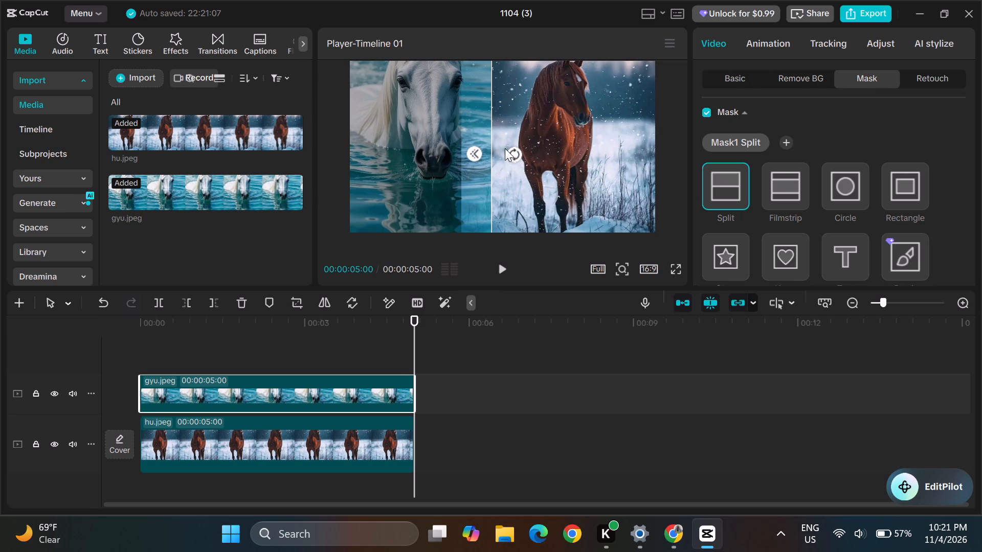
pyautogui.moveTo(489, 142); pyautogui.dragTo(479, 141)
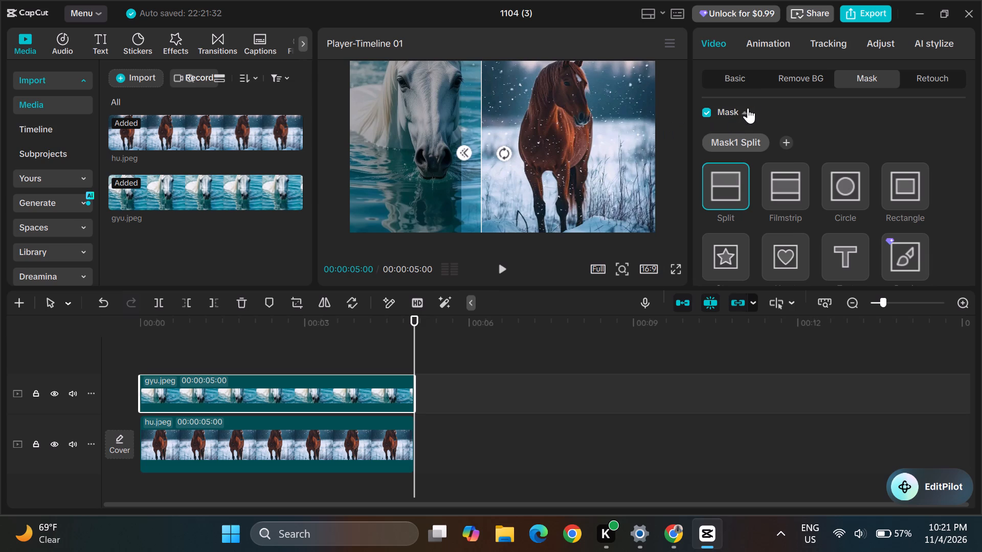
# Move the gyu.jpeg clip's vertical split mask line further toward the brown horse, widening the white horse's side.
pyautogui.click(739, 76)
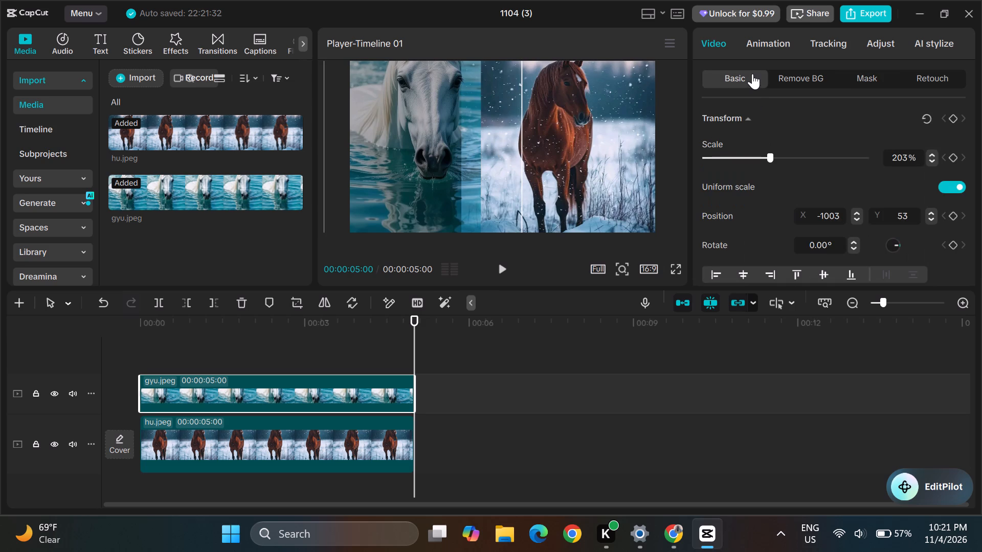
pyautogui.click(863, 74)
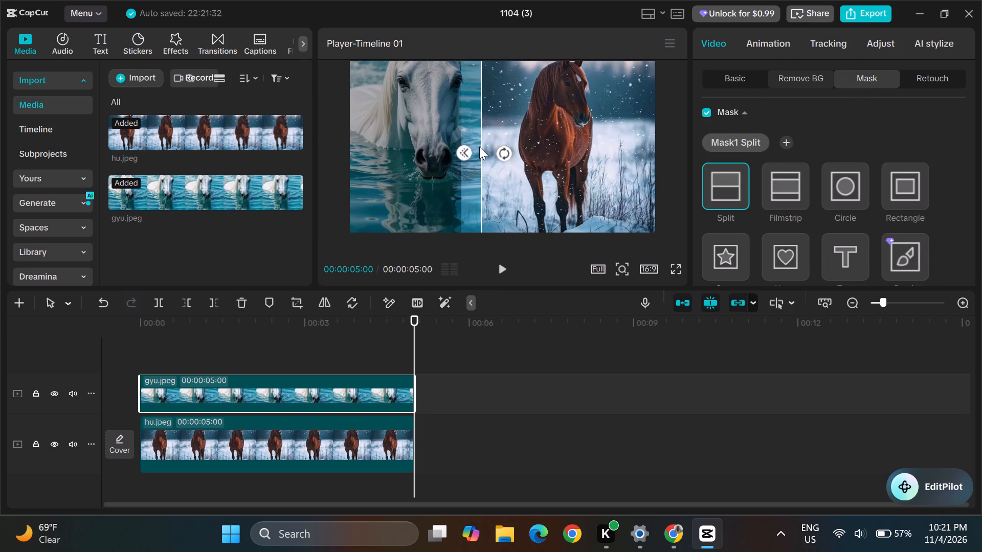
pyautogui.moveTo(479, 147); pyautogui.dragTo(495, 151)
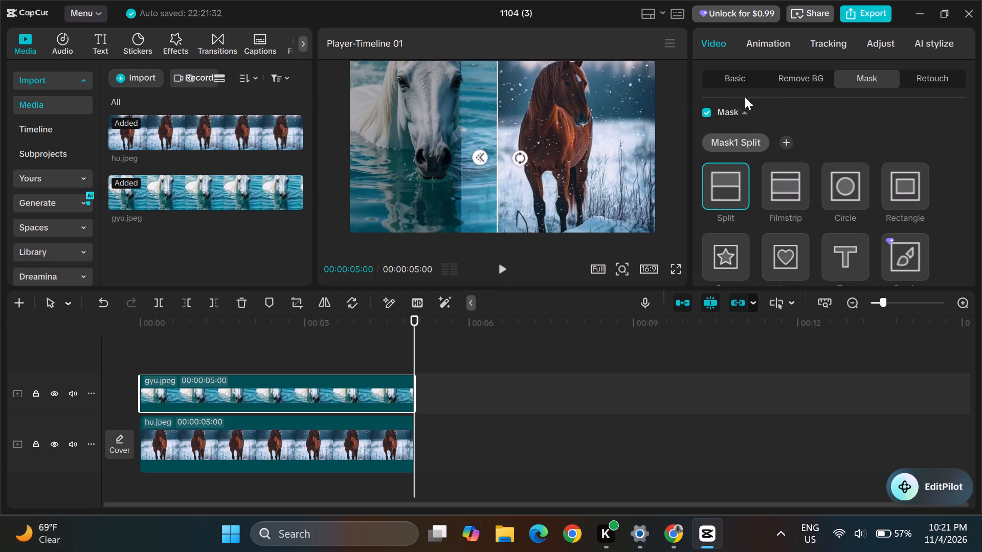
# Raise the gyu.jpeg clip's blend opacity to 100% so the white horse image fully covers the overlap.
pyautogui.click(727, 77)
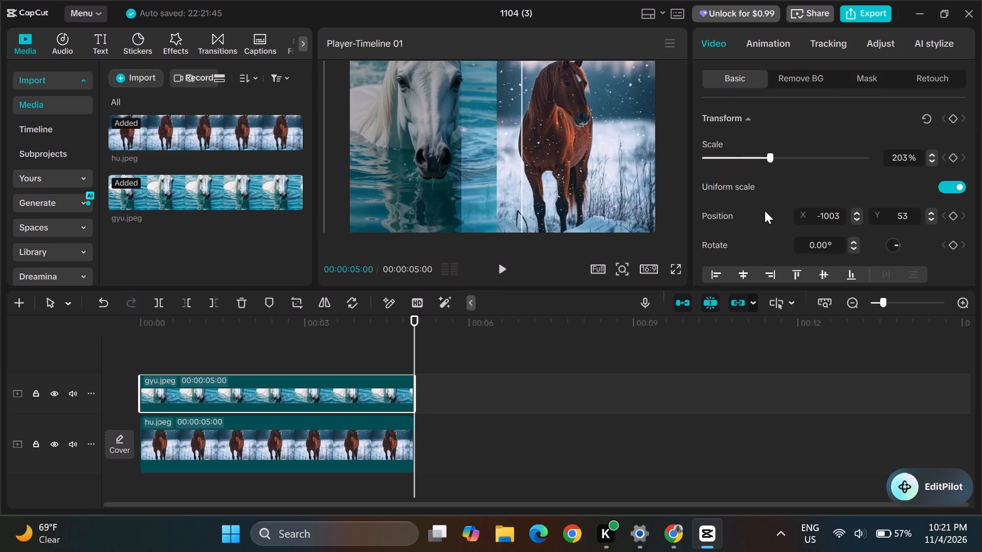
pyautogui.scroll(-3, 765, 211)
pyautogui.scroll(1, 765, 211)
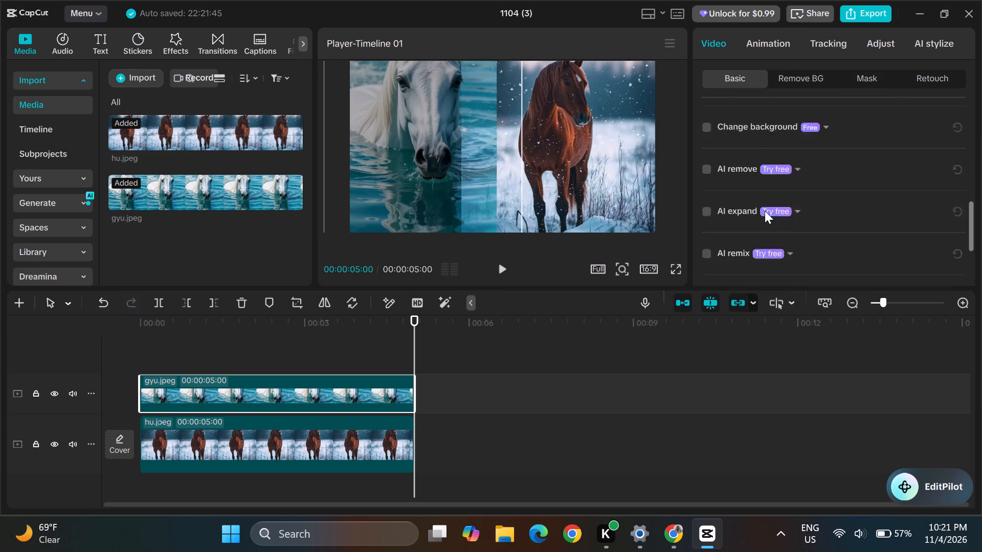
pyautogui.scroll(1, 765, 211)
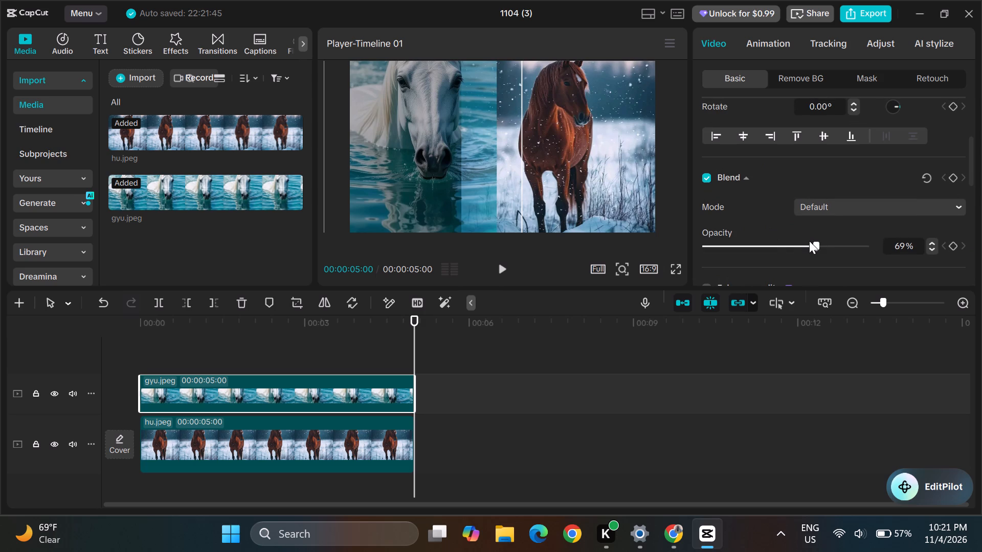
pyautogui.moveTo(814, 242); pyautogui.dragTo(850, 241)
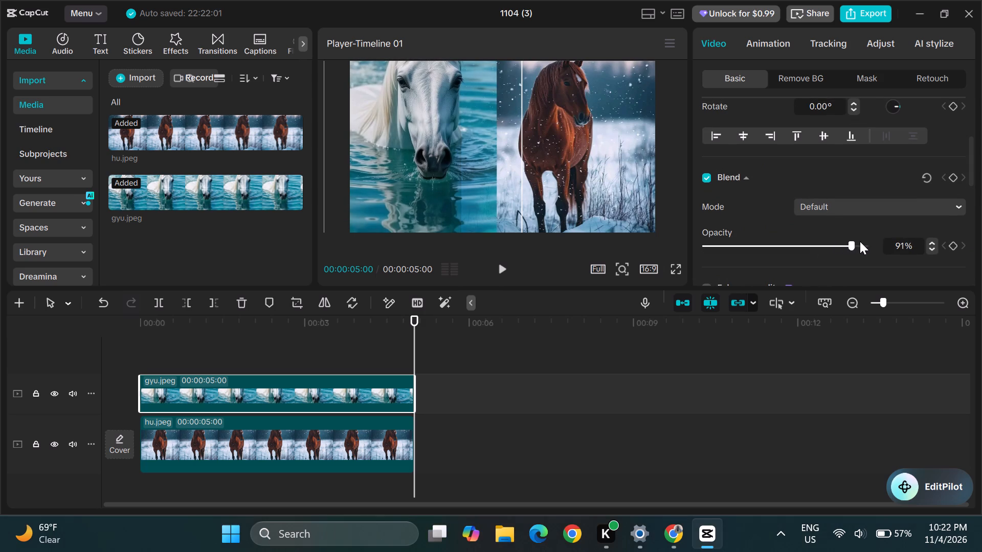
pyautogui.click(867, 242)
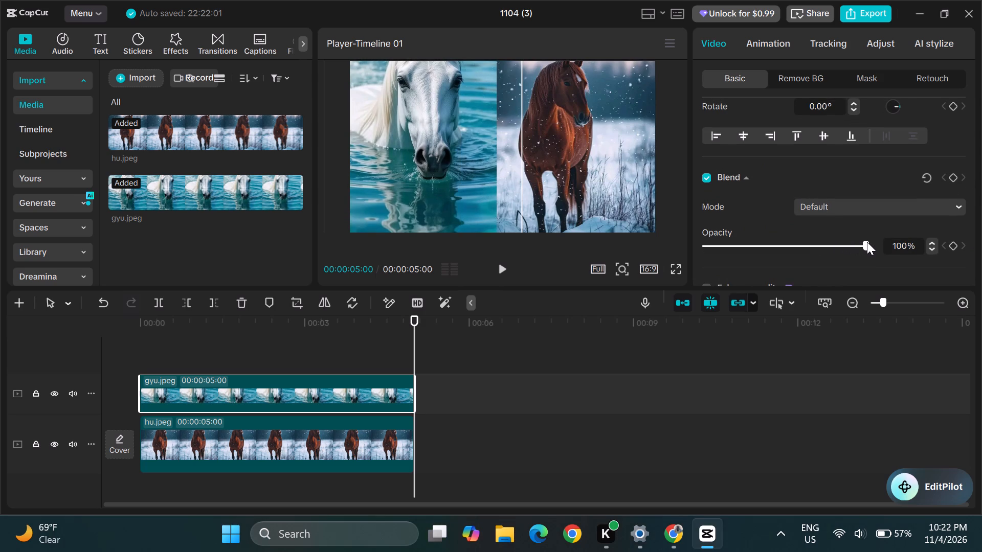
pyautogui.click(876, 242)
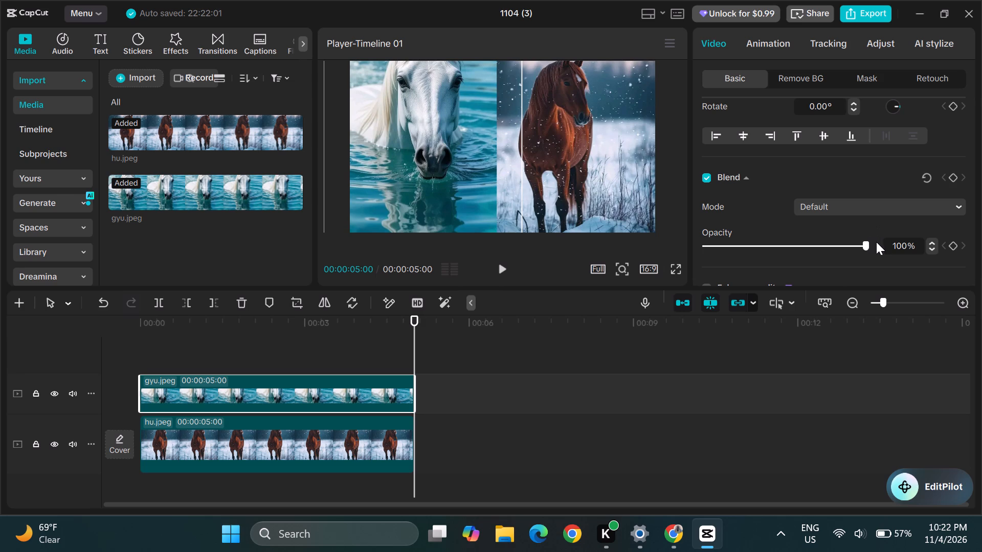
pyautogui.click(868, 244)
# Play back the timeline to review the side-by-side horse composition, with no clip selected for the second playback.
pyautogui.hscroll(7, 211, 441)
pyautogui.click(500, 268)
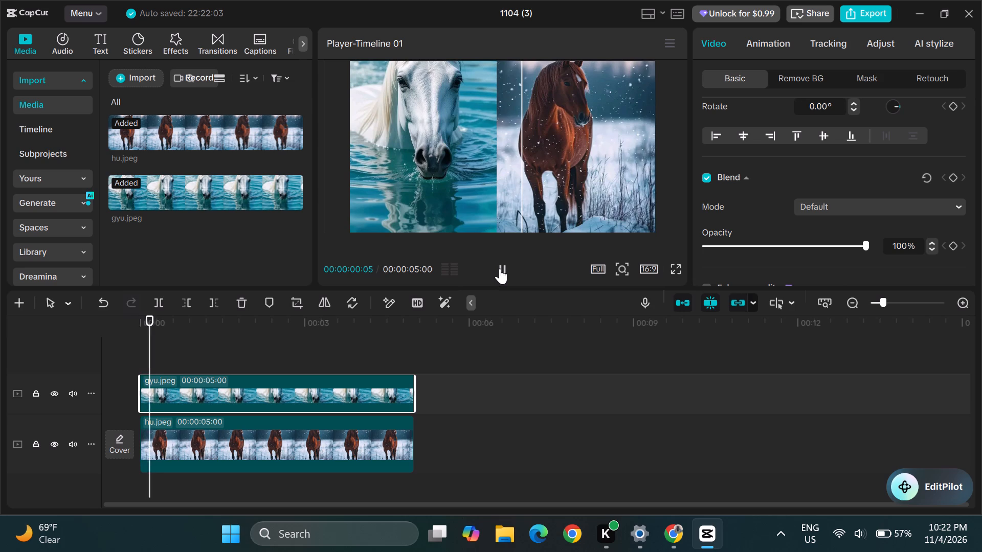
pyautogui.click(503, 203)
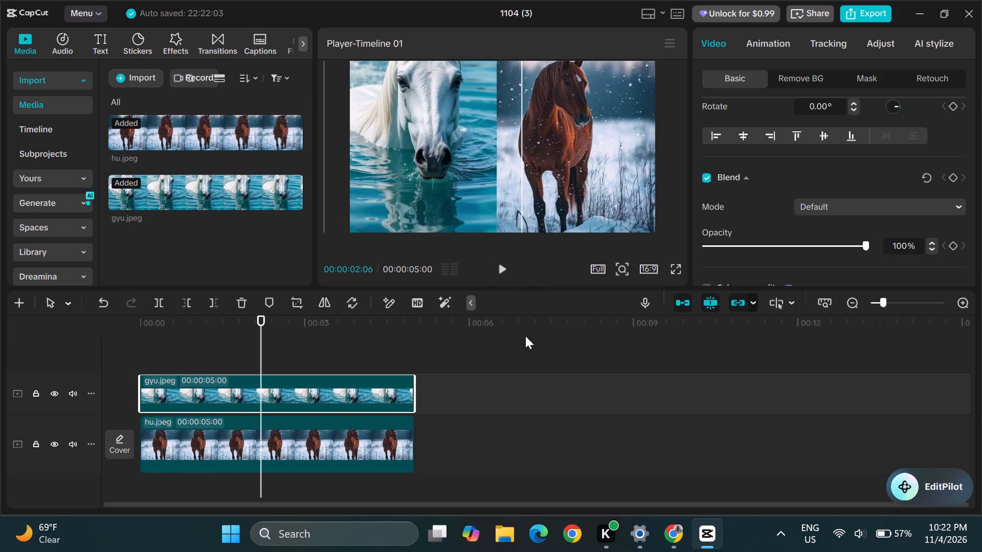
pyautogui.click(517, 376)
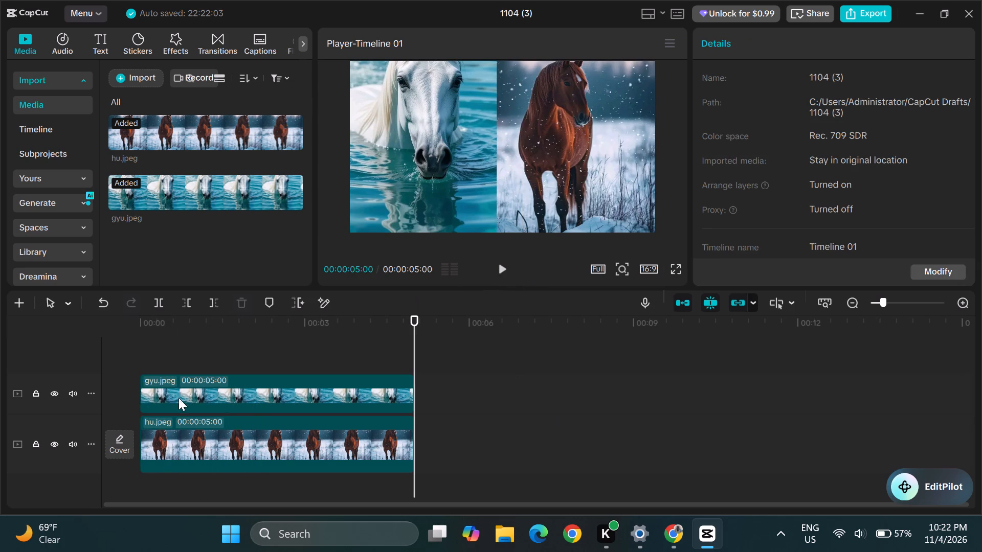
pyautogui.click(503, 270)
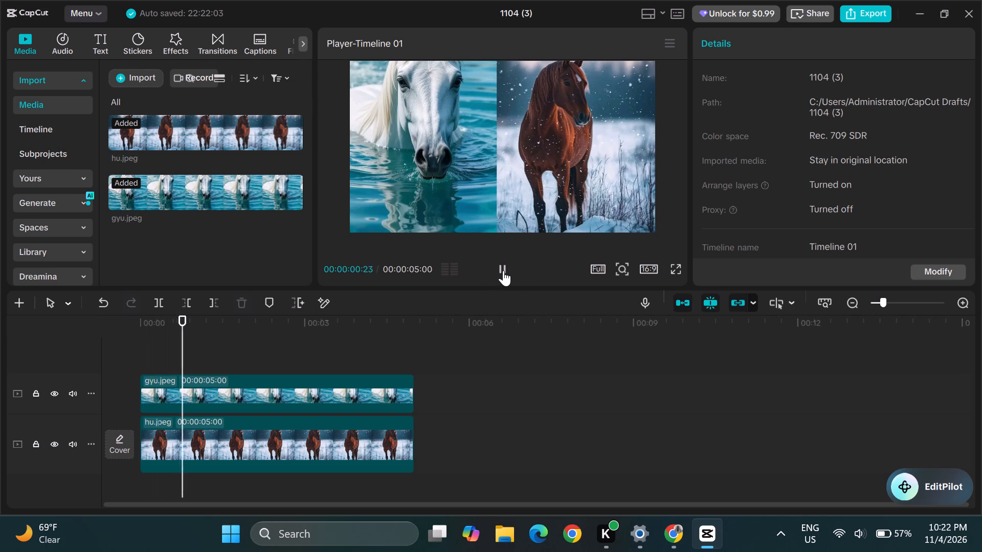
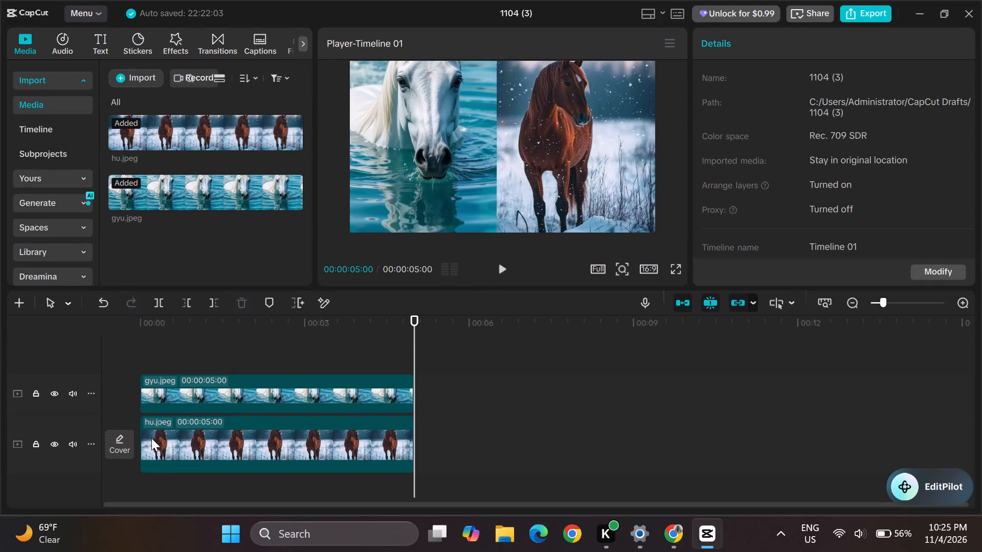
# Add a Transform keyframe to the hu.jpeg clip at the start of the timeline, 00:00:00:00.
pyautogui.click(137, 442)
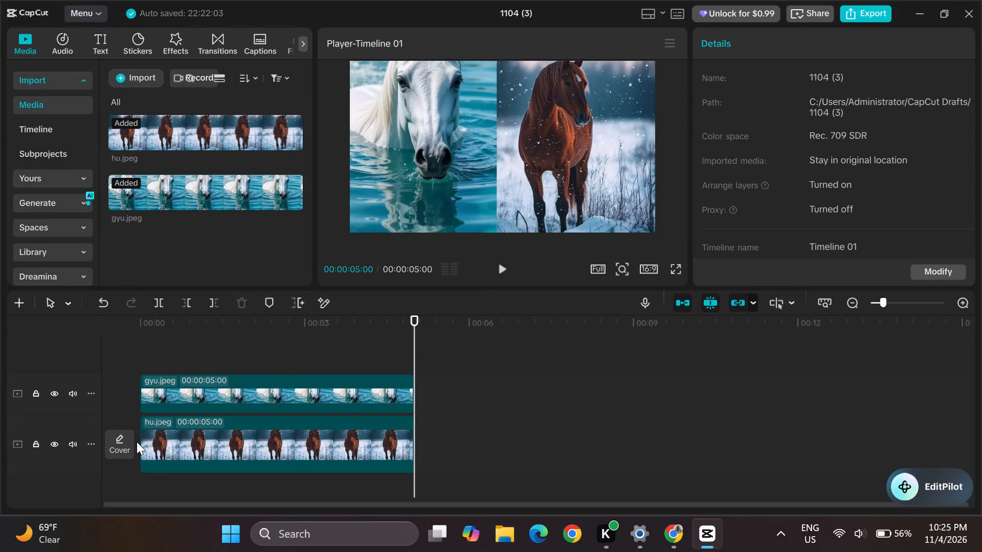
pyautogui.click(147, 443)
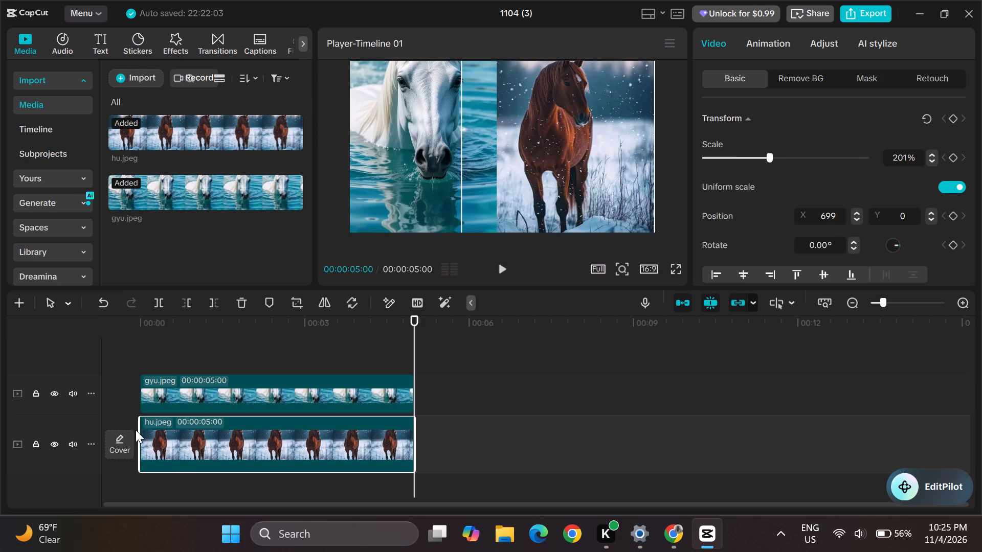
pyautogui.click(141, 443)
pyautogui.moveTo(416, 319); pyautogui.dragTo(158, 334)
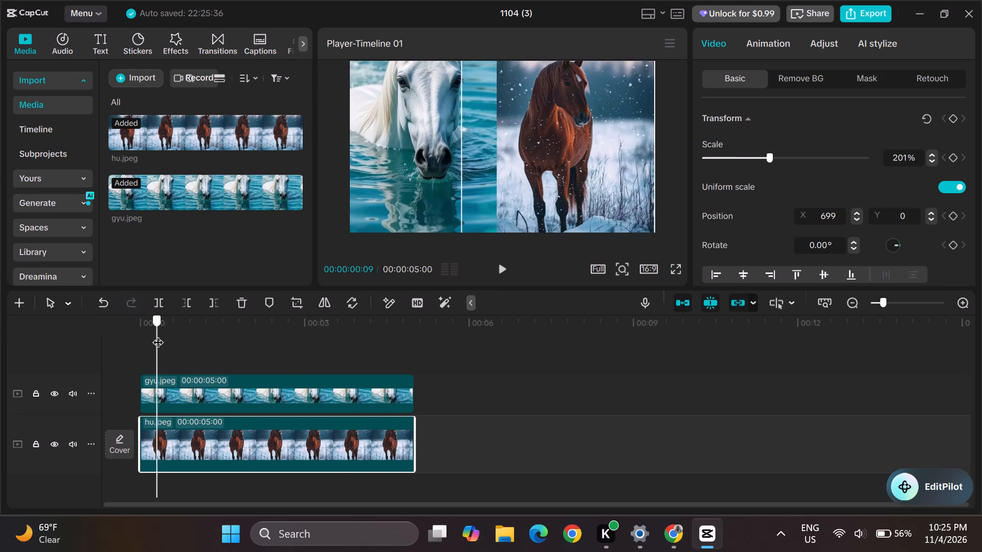
pyautogui.moveTo(158, 334); pyautogui.dragTo(151, 331)
pyautogui.click(150, 315)
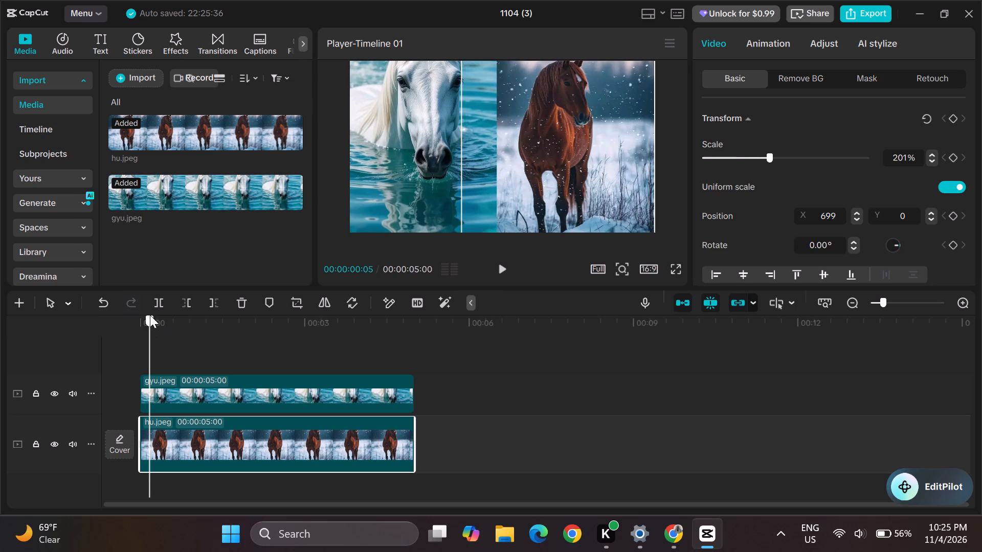
pyautogui.click(150, 315)
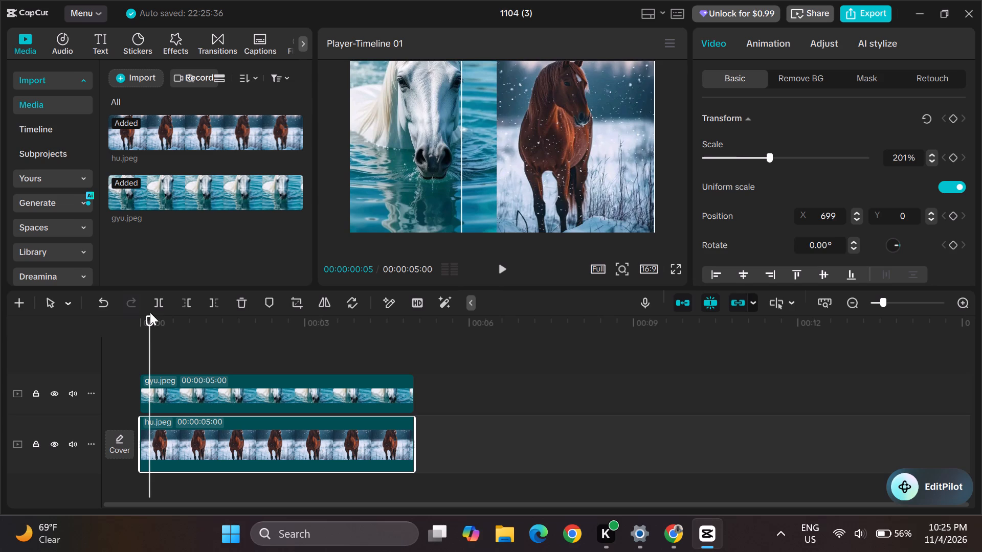
pyautogui.click(150, 312)
pyautogui.click(150, 314)
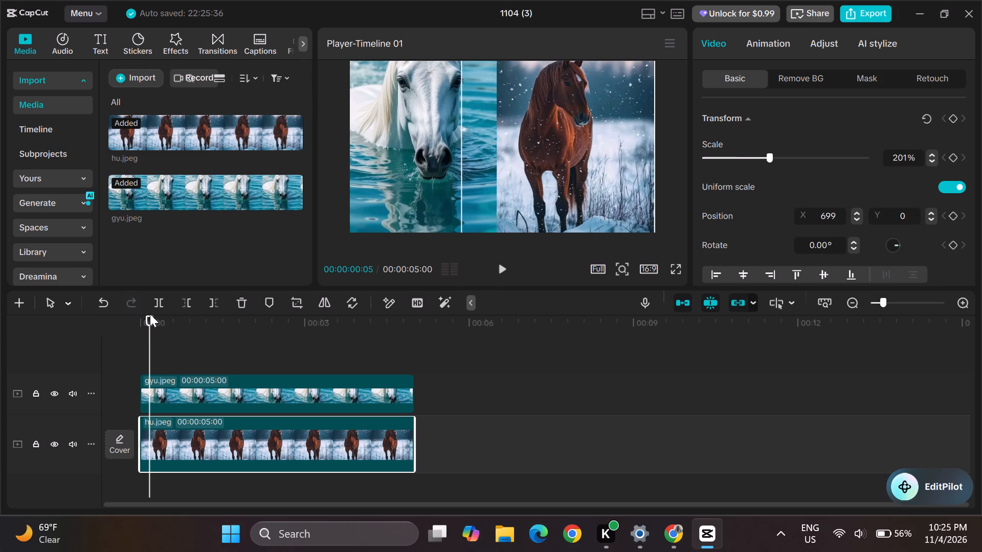
pyautogui.click(148, 315)
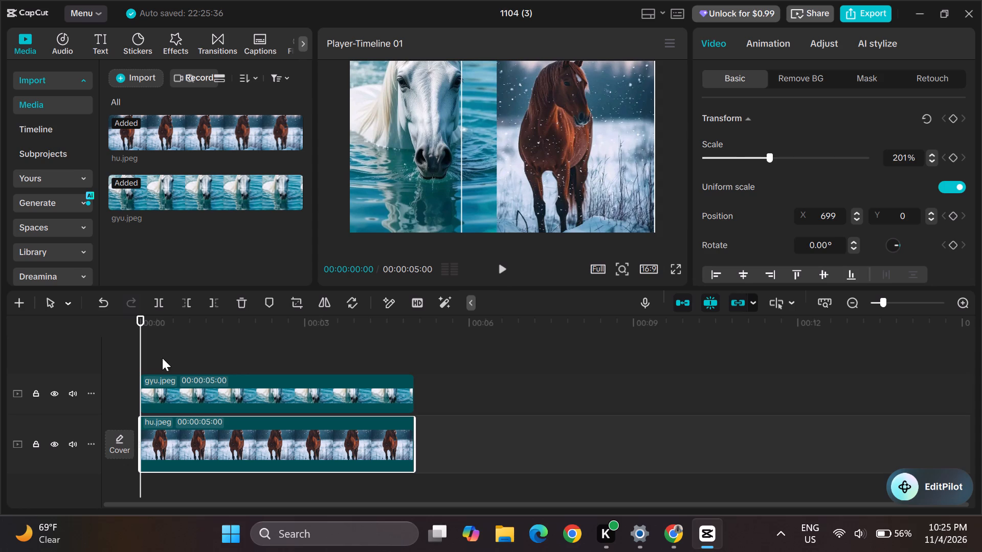
pyautogui.click(953, 114)
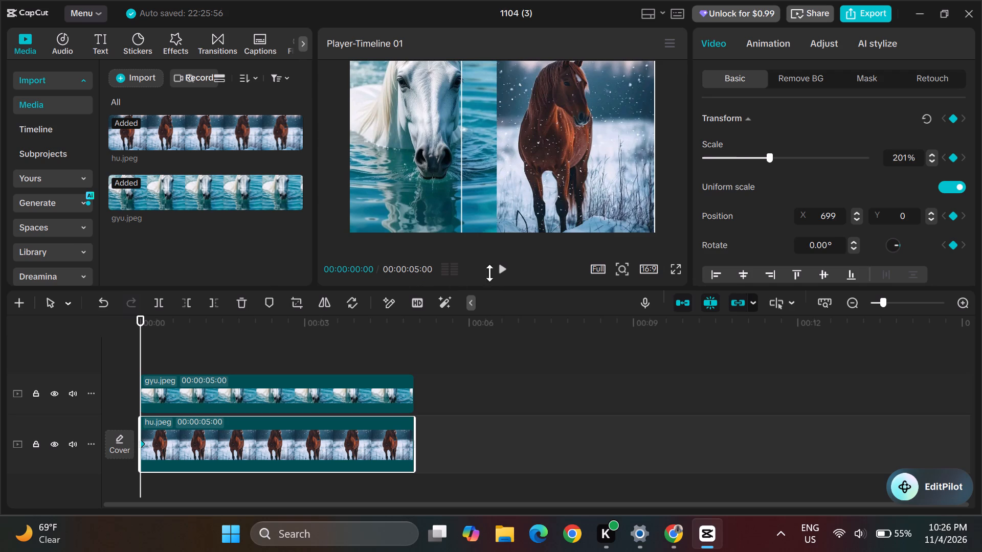
# Enlarge the brown horse image in the hu.jpeg clip to 230% scale at its starting keyframe.
pyautogui.scroll(-1, 763, 200)
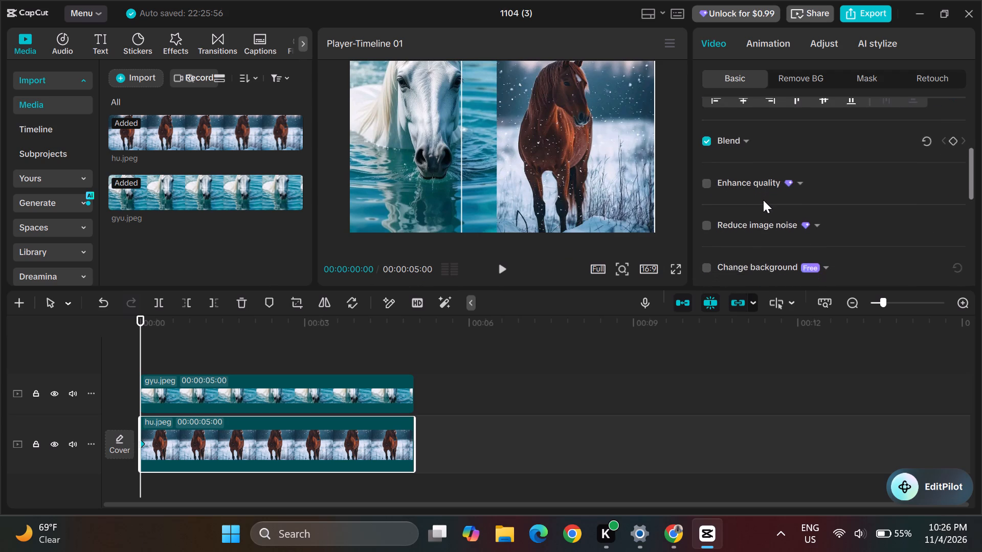
pyautogui.scroll(1, 763, 200)
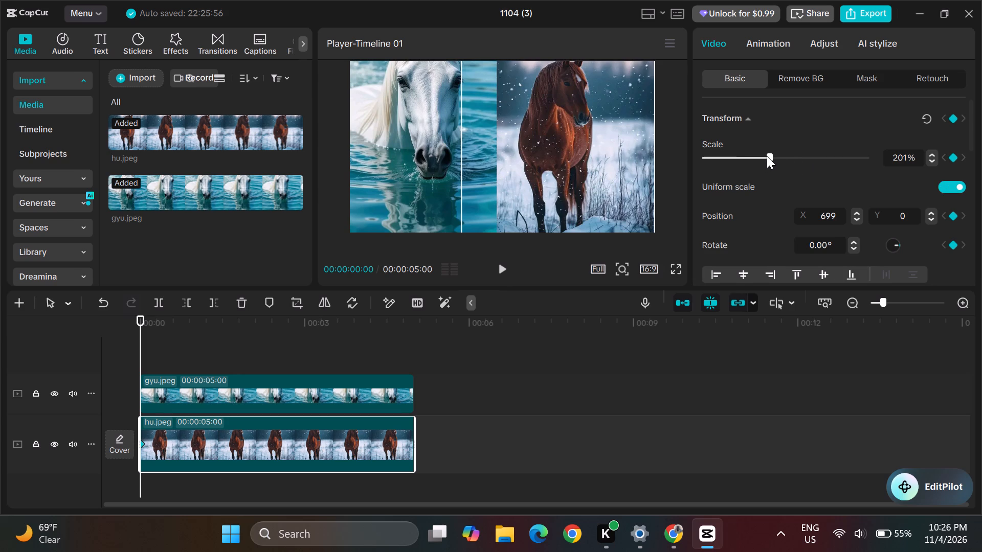
pyautogui.moveTo(767, 156); pyautogui.dragTo(830, 156)
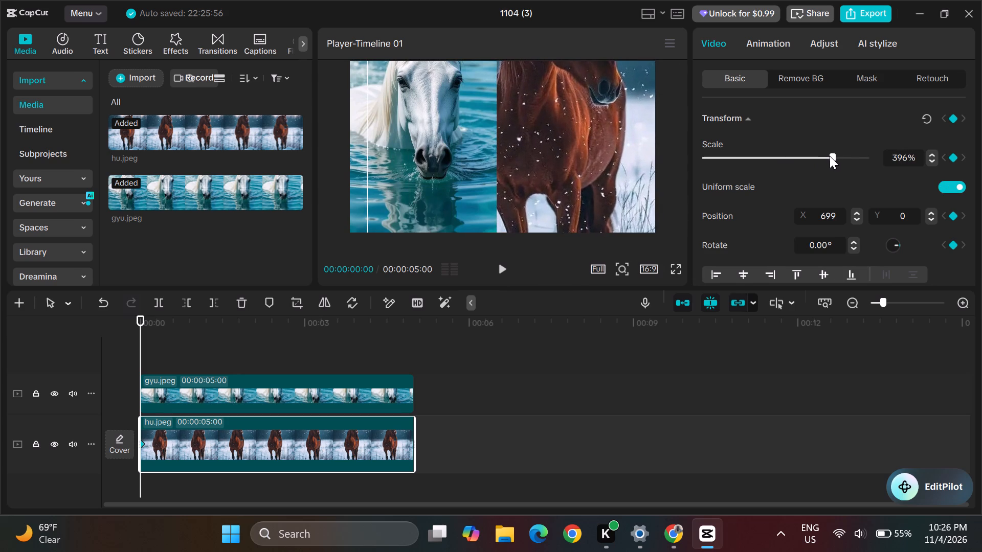
pyautogui.moveTo(830, 156); pyautogui.dragTo(789, 162)
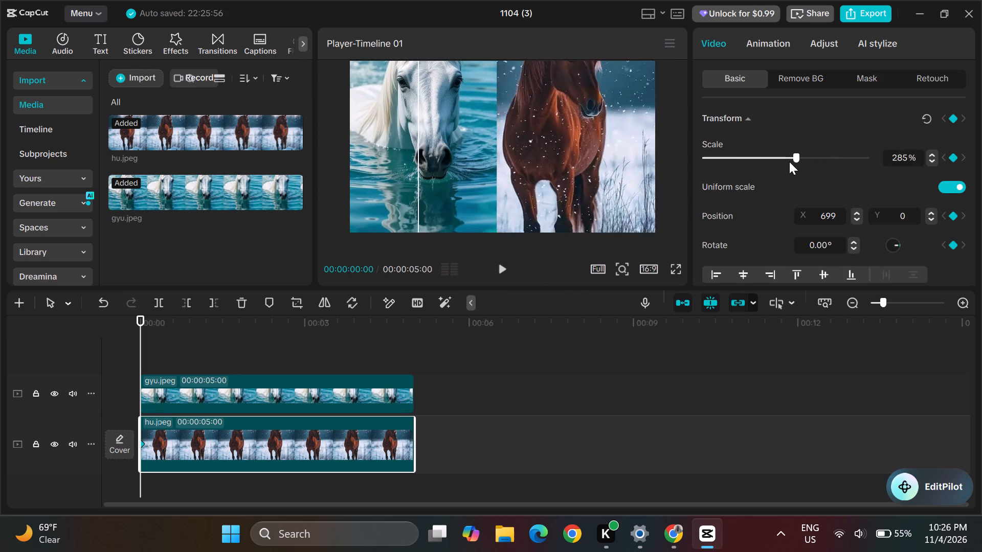
pyautogui.moveTo(789, 162); pyautogui.dragTo(761, 165)
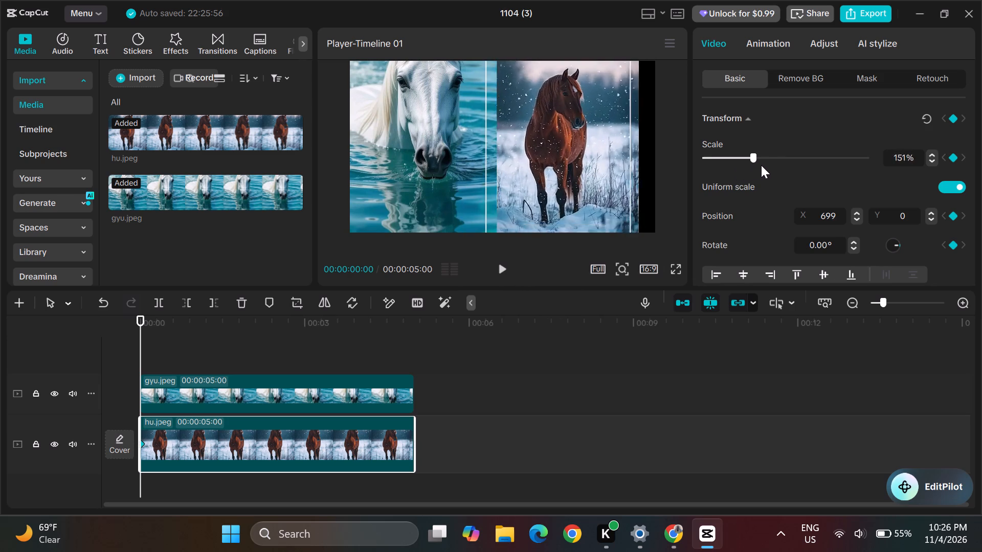
pyautogui.moveTo(761, 165); pyautogui.dragTo(784, 163)
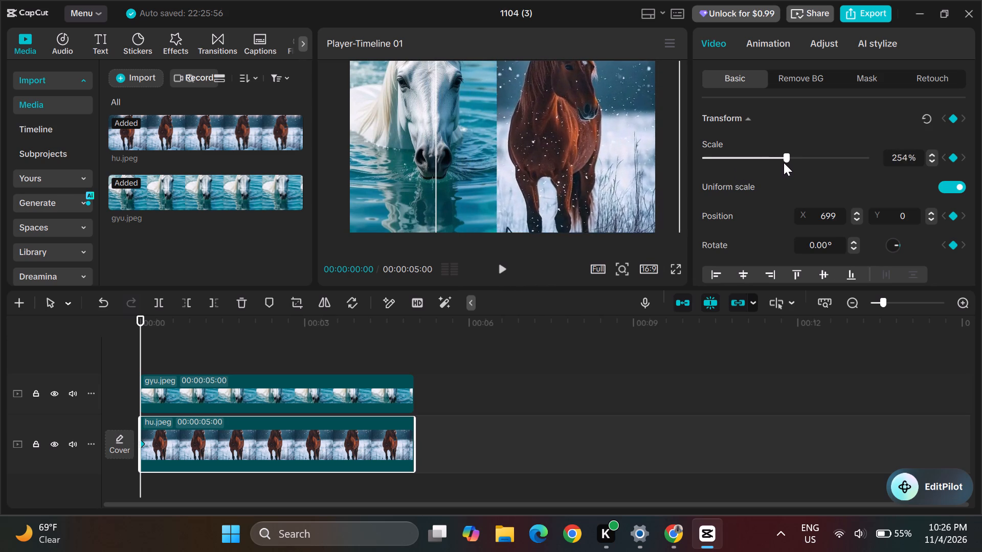
pyautogui.moveTo(784, 163); pyautogui.dragTo(776, 163)
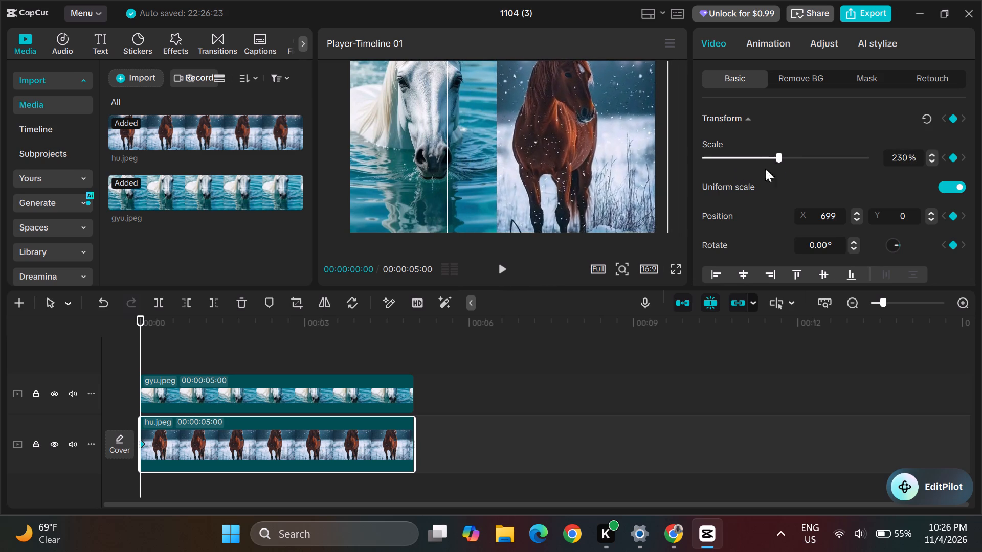
# Add a Transform keyframe at the start of the gyu.jpeg clip and set its scale to 254%.
pyautogui.click(176, 395)
pyautogui.click(953, 114)
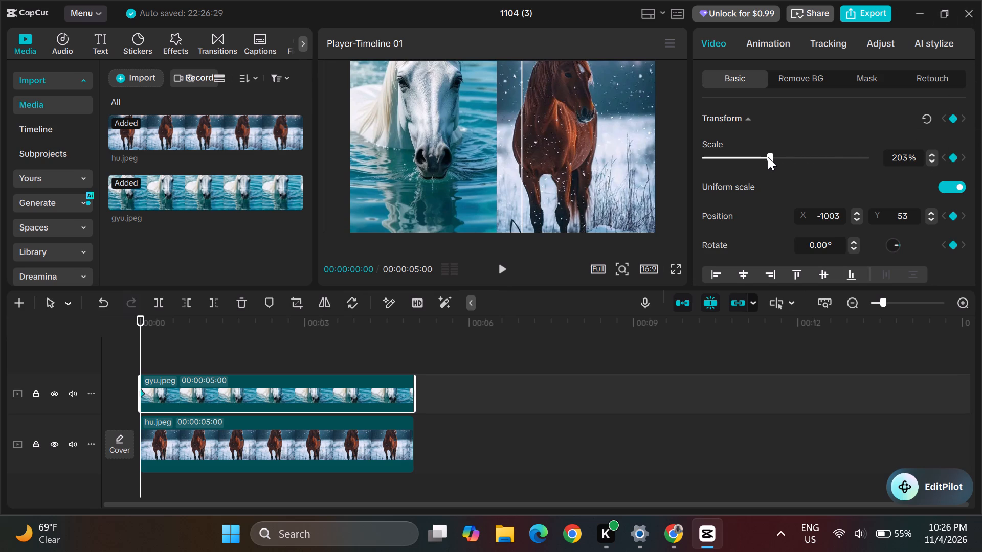
pyautogui.moveTo(768, 157); pyautogui.dragTo(784, 157)
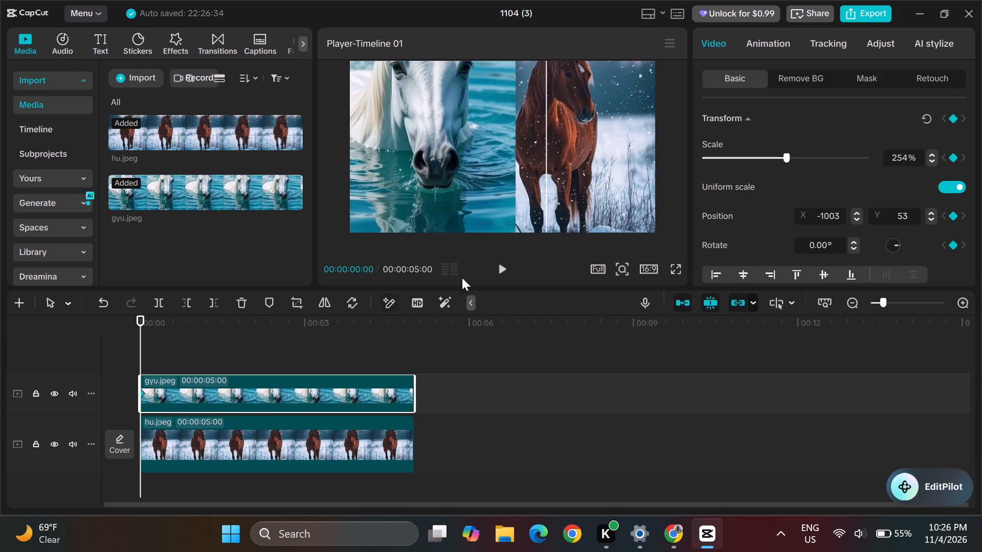
# Add a second Transform keyframe to the gyu.jpeg clip at 00:00:01:20 and reduce the white horse's scale there.
pyautogui.click(503, 268)
pyautogui.click(503, 268)
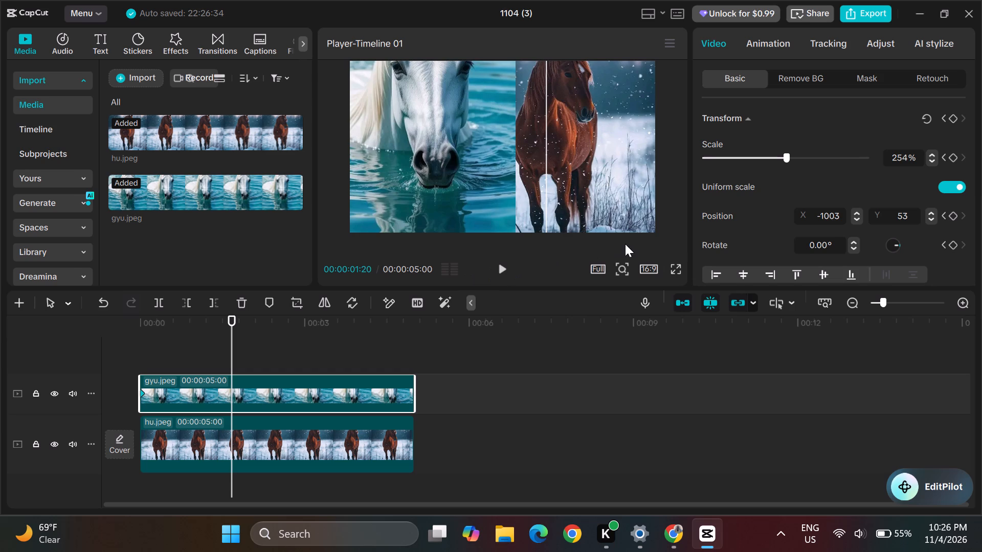
pyautogui.click(952, 116)
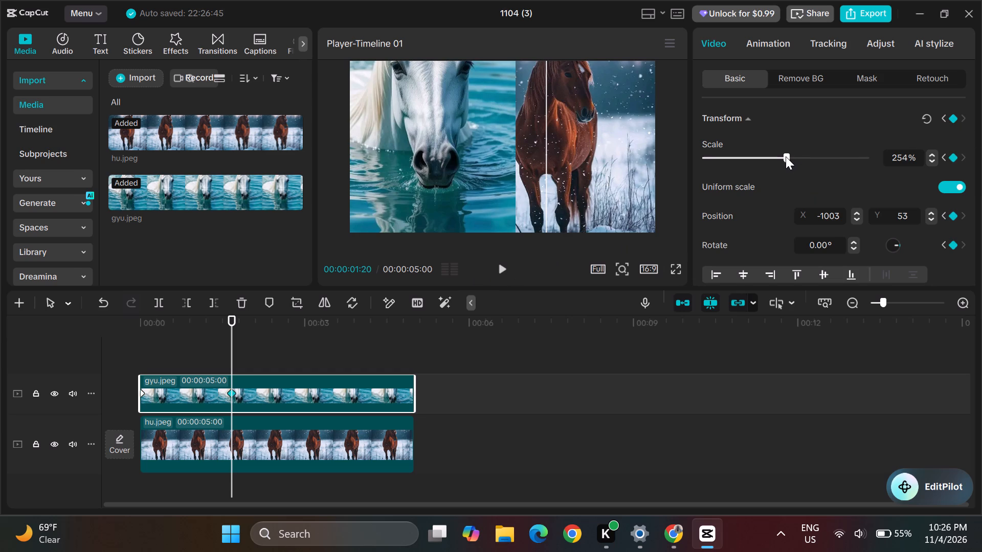
pyautogui.moveTo(786, 156); pyautogui.dragTo(772, 156)
# Set the hu.jpeg clip's scale to 178% at 00:00:01:20, so the brown horse zooms out from the start.
pyautogui.click(276, 434)
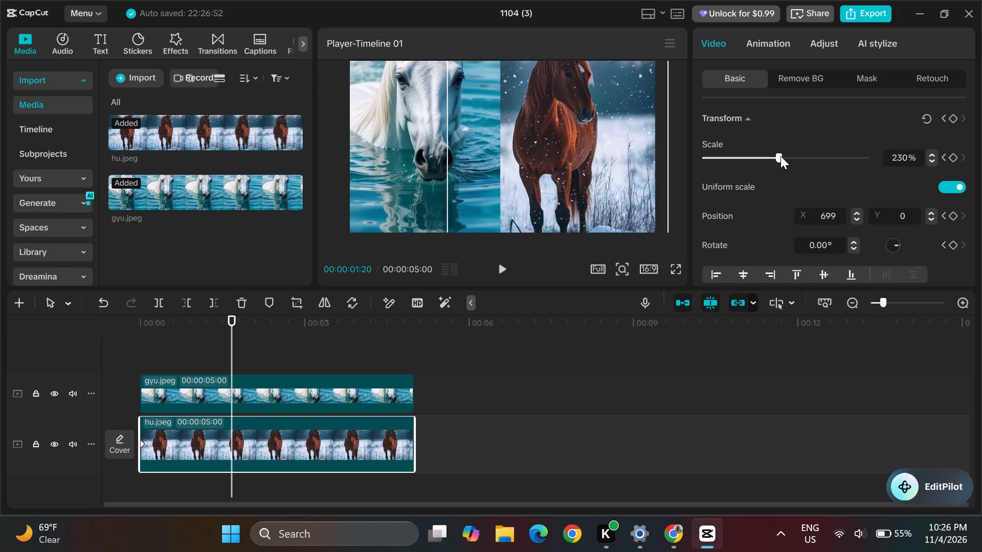
pyautogui.moveTo(779, 155); pyautogui.dragTo(773, 155)
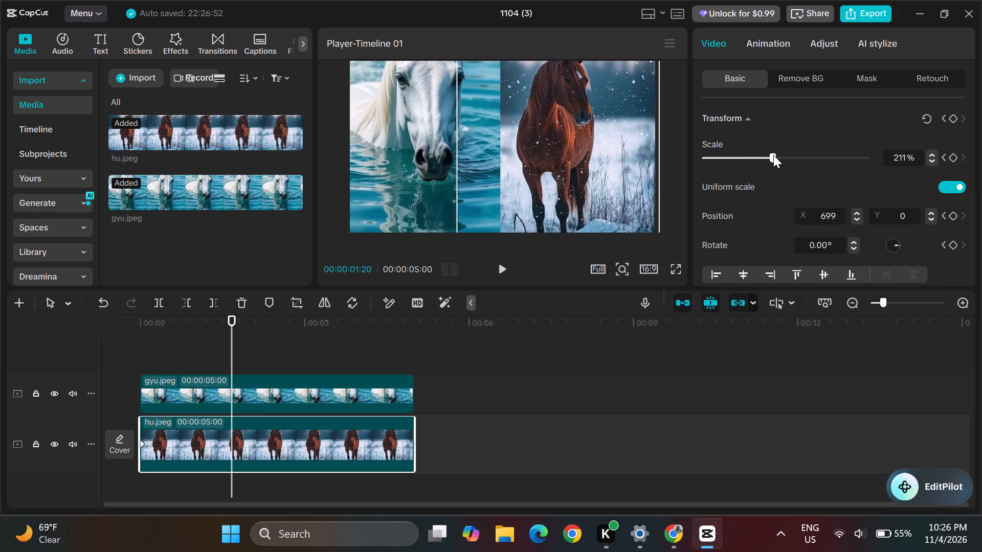
pyautogui.moveTo(773, 155); pyautogui.dragTo(763, 157)
pyautogui.click(763, 157)
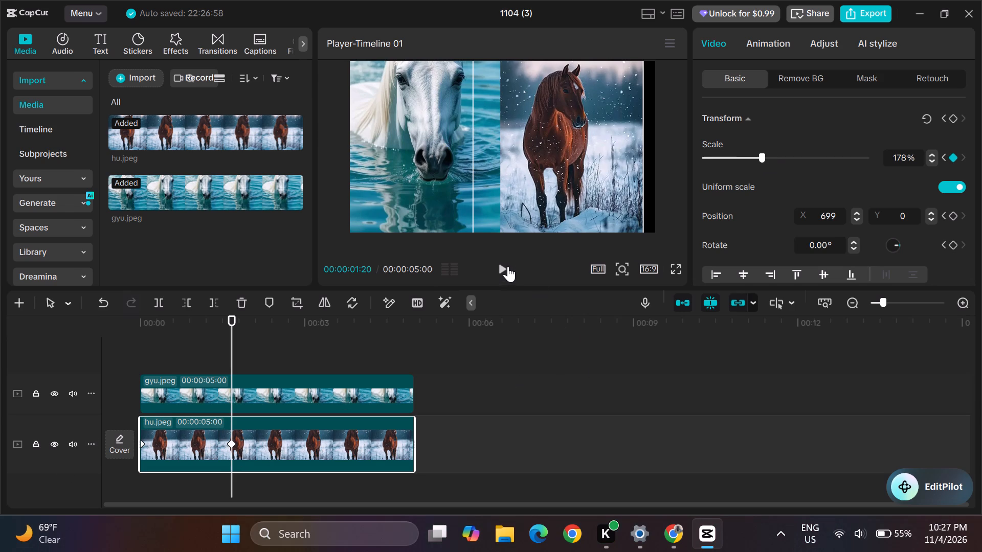
# Play back the timeline to review the zoom-out on both horse images, ending at the 00:00:01:20 keyframe.
pyautogui.hscroll(4, 423, 420)
pyautogui.click(503, 262)
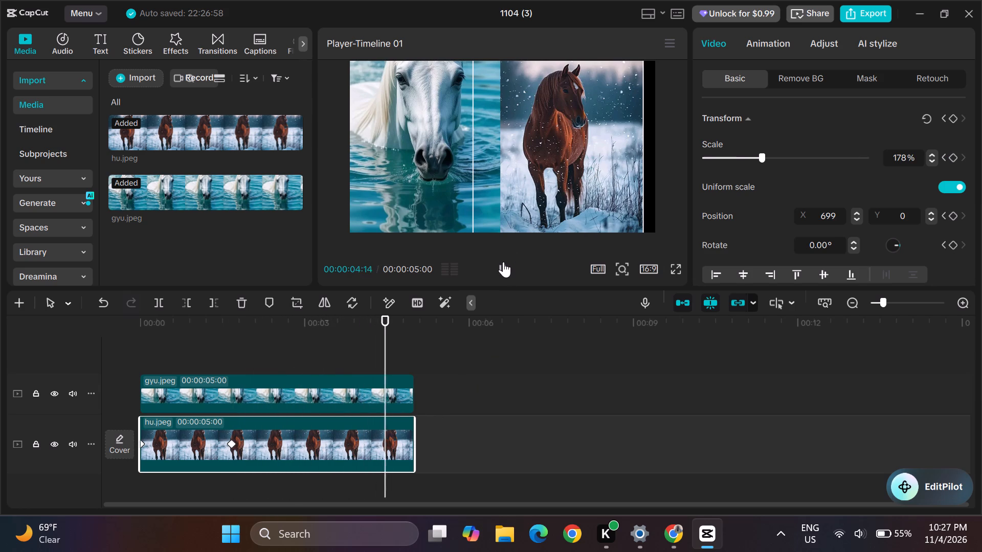
pyautogui.click(503, 262)
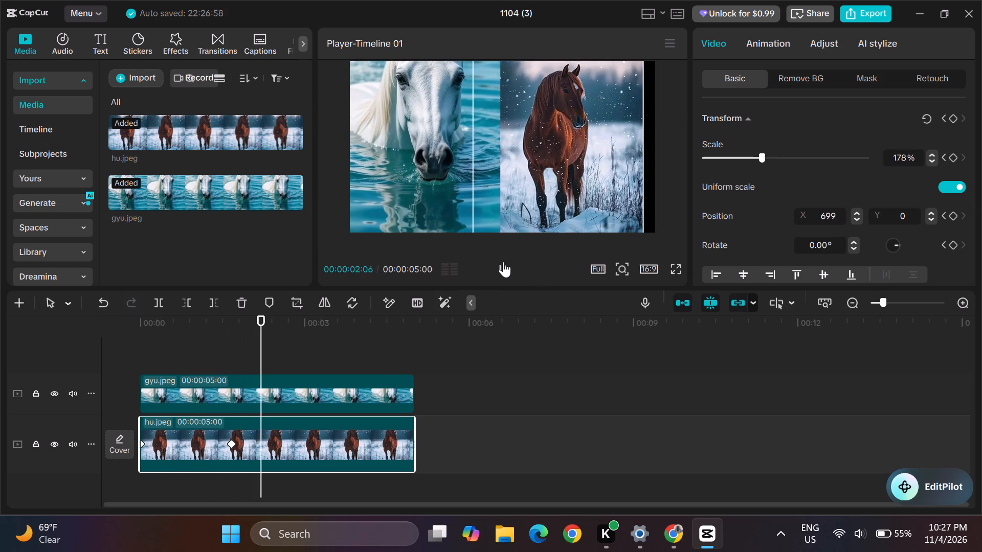
pyautogui.click(503, 262)
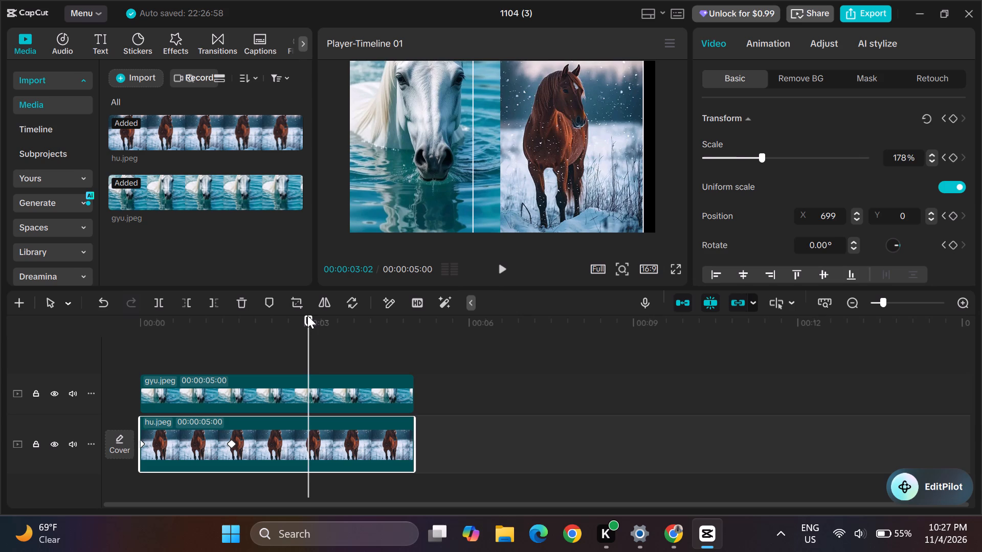
pyautogui.moveTo(307, 315); pyautogui.dragTo(232, 327)
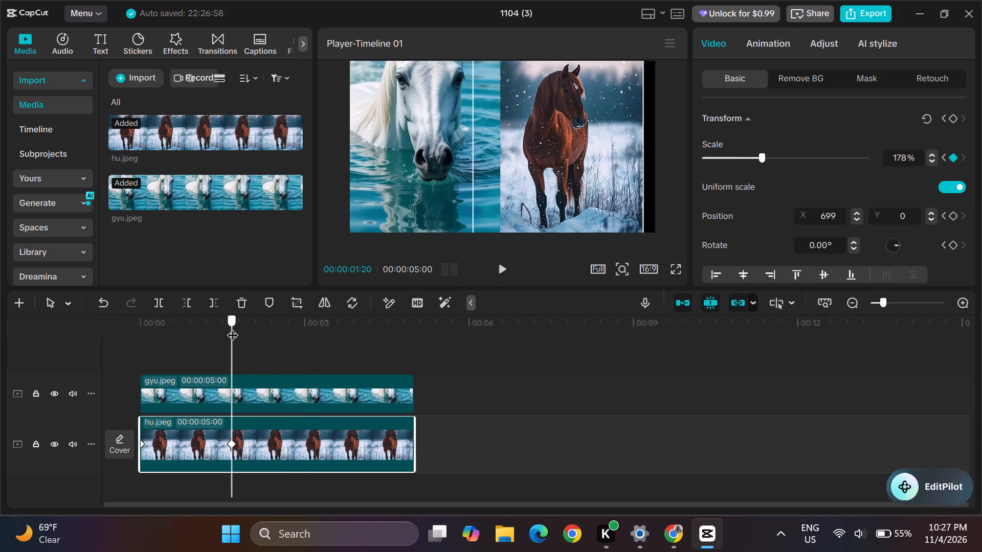
pyautogui.moveTo(232, 327); pyautogui.dragTo(232, 325)
# With the playhead at the timeline start, add a Rectangle mask to the hu.jpeg clip and stretch it vertically to the frame's full height.
pyautogui.moveTo(231, 318); pyautogui.dragTo(149, 321)
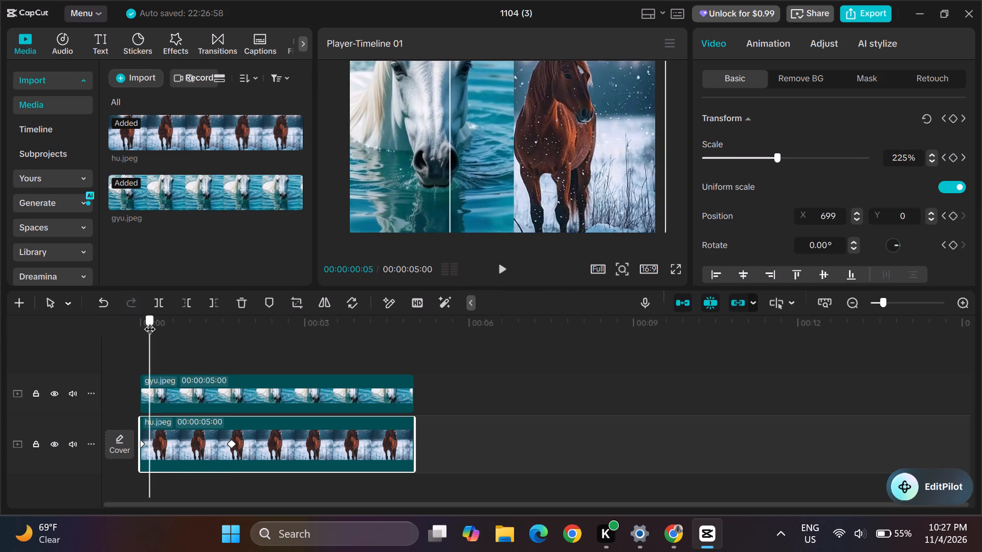
pyautogui.moveTo(149, 321); pyautogui.dragTo(143, 318)
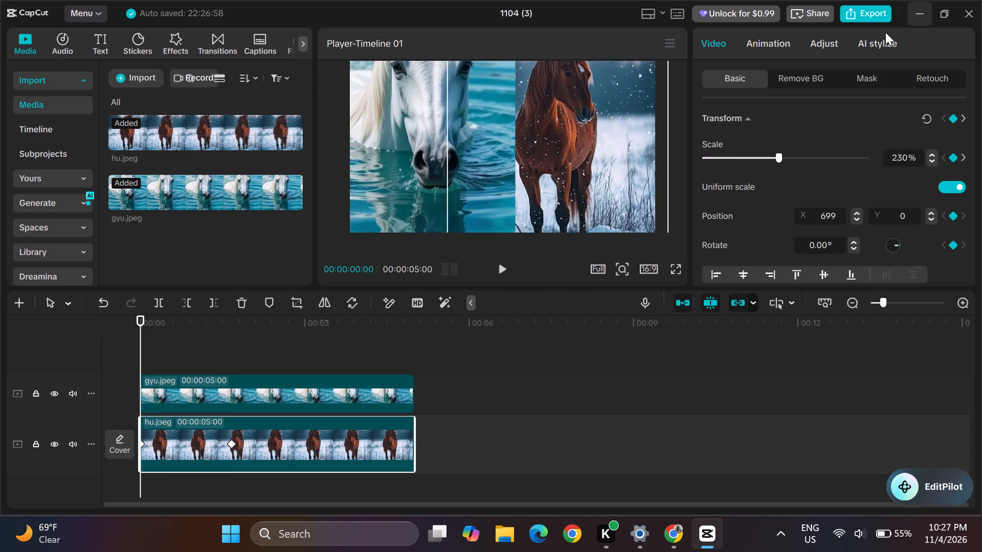
pyautogui.click(856, 77)
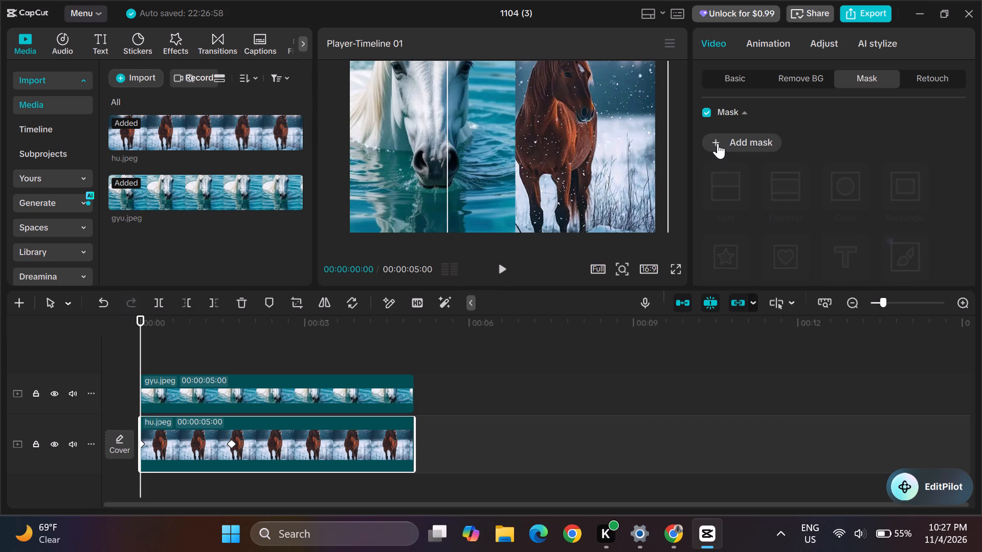
pyautogui.click(717, 142)
pyautogui.click(786, 200)
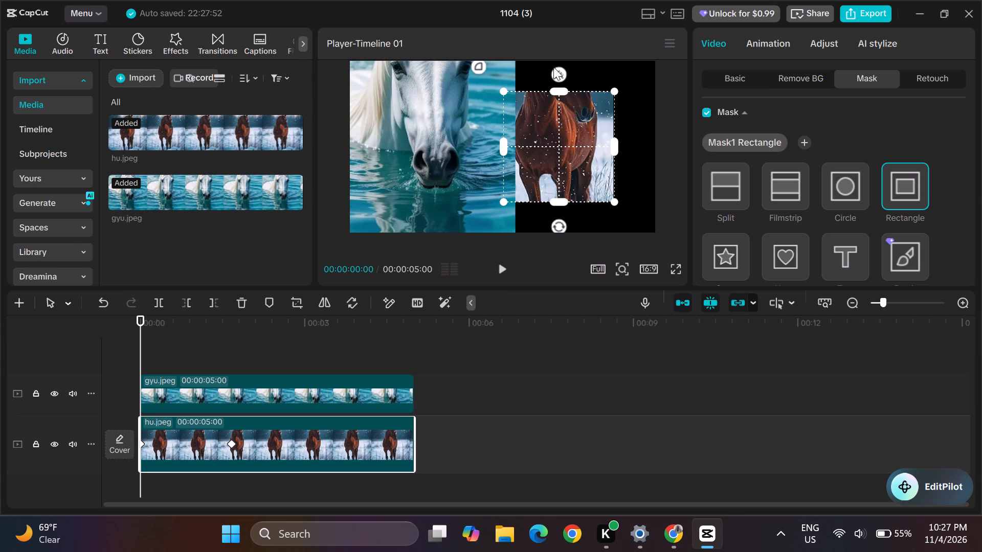
pyautogui.moveTo(554, 88); pyautogui.dragTo(555, 72)
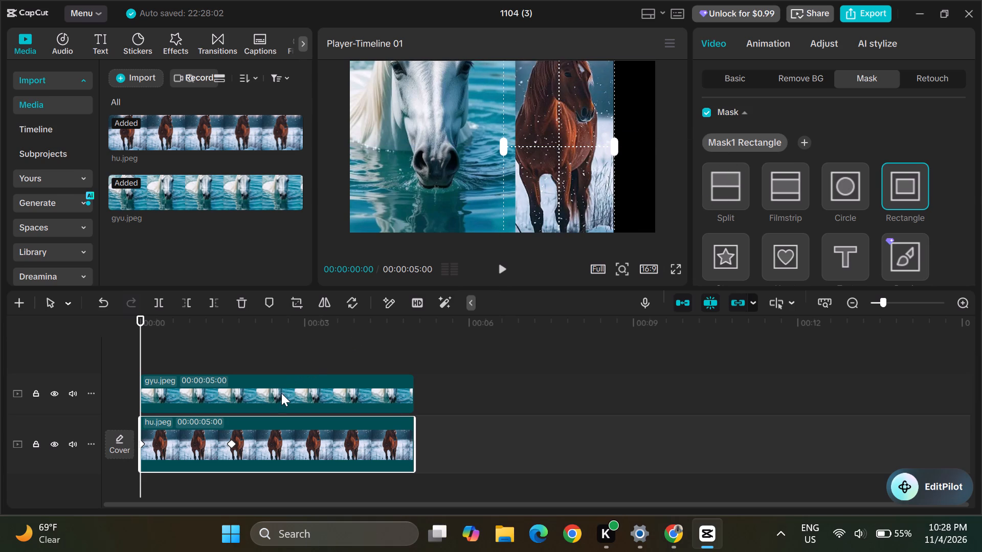
# Check the hu.jpeg mask at the 00:00:01:20 keyframe, scrubbing back to the timeline start.
pyautogui.click(232, 442)
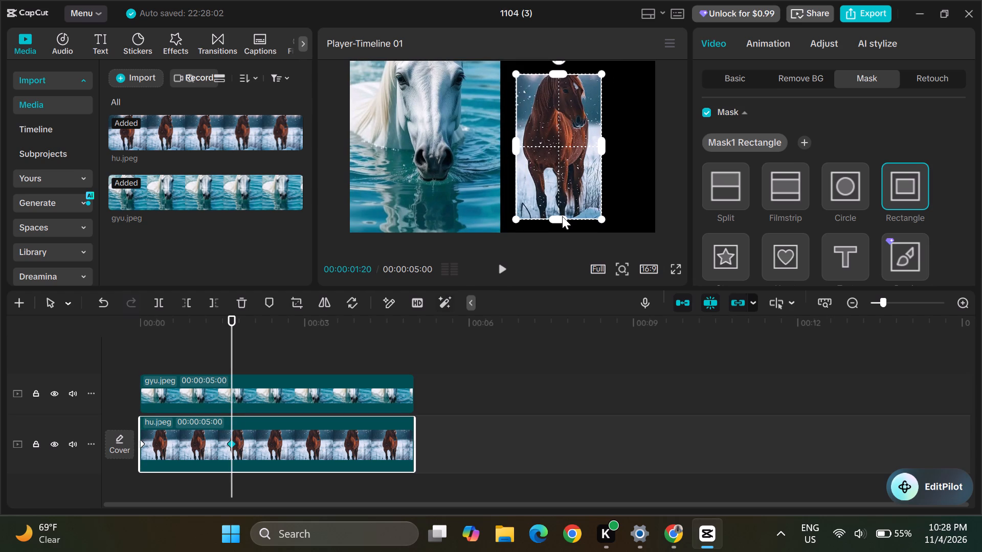
pyautogui.click(142, 444)
pyautogui.moveTo(231, 315); pyautogui.dragTo(160, 344)
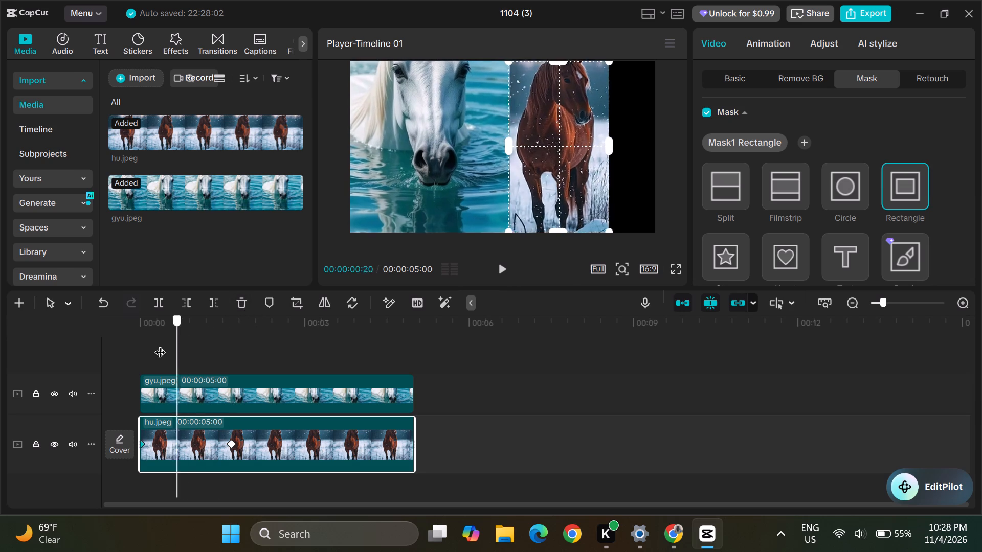
pyautogui.moveTo(160, 344); pyautogui.dragTo(136, 347)
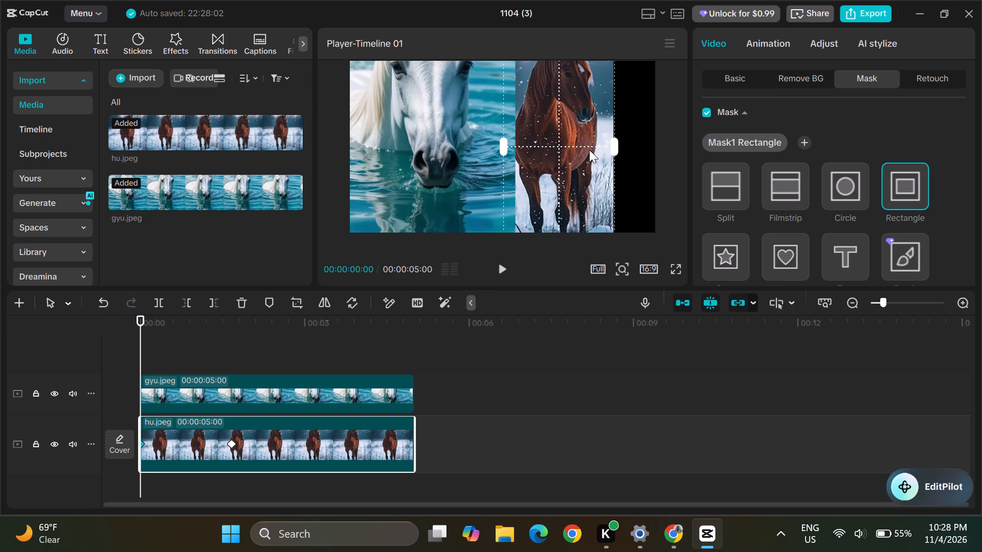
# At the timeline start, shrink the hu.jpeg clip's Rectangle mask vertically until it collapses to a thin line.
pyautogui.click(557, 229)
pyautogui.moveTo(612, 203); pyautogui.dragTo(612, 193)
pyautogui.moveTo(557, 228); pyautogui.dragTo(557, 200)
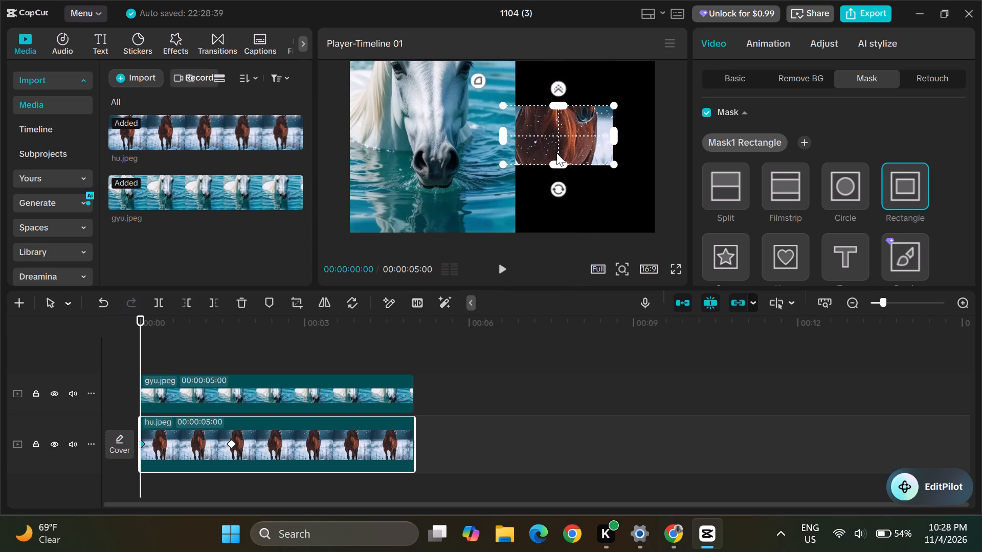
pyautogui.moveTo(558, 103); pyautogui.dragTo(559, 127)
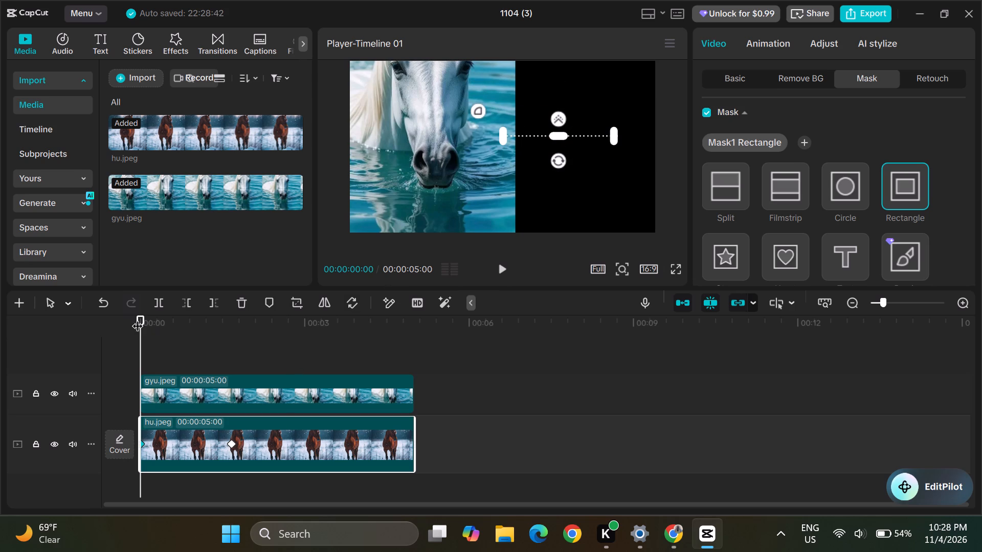
# With the playhead at 00:00:01:20, stretch the hu.jpeg clip's Rectangle mask vertically past the top and bottom of the frame.
pyautogui.moveTo(141, 316); pyautogui.dragTo(173, 320)
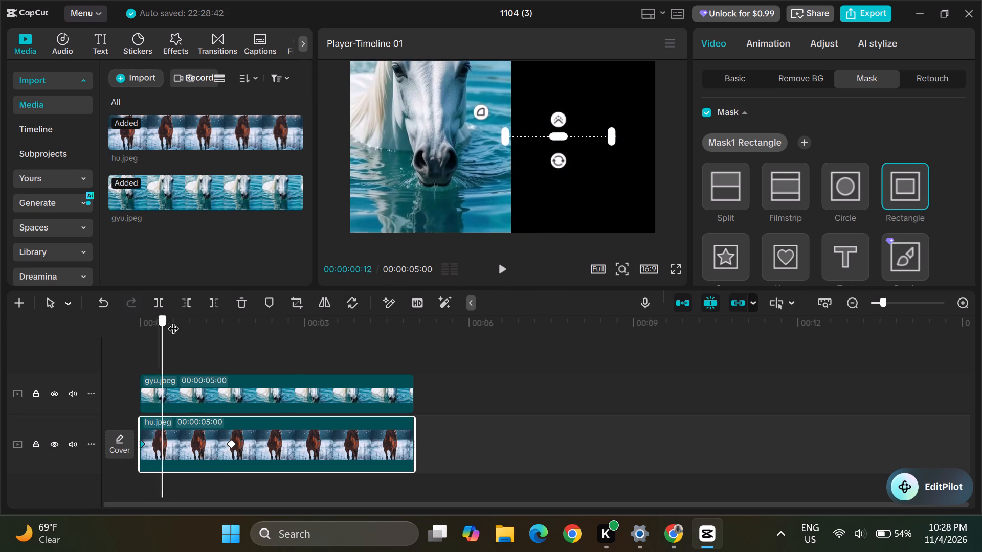
pyautogui.moveTo(173, 320); pyautogui.dragTo(225, 323)
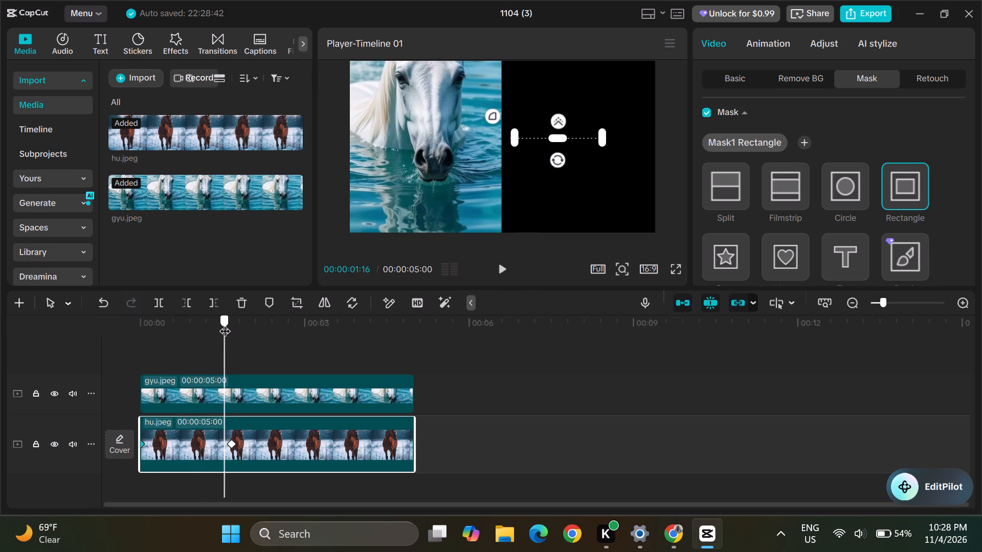
pyautogui.moveTo(225, 323); pyautogui.dragTo(229, 323)
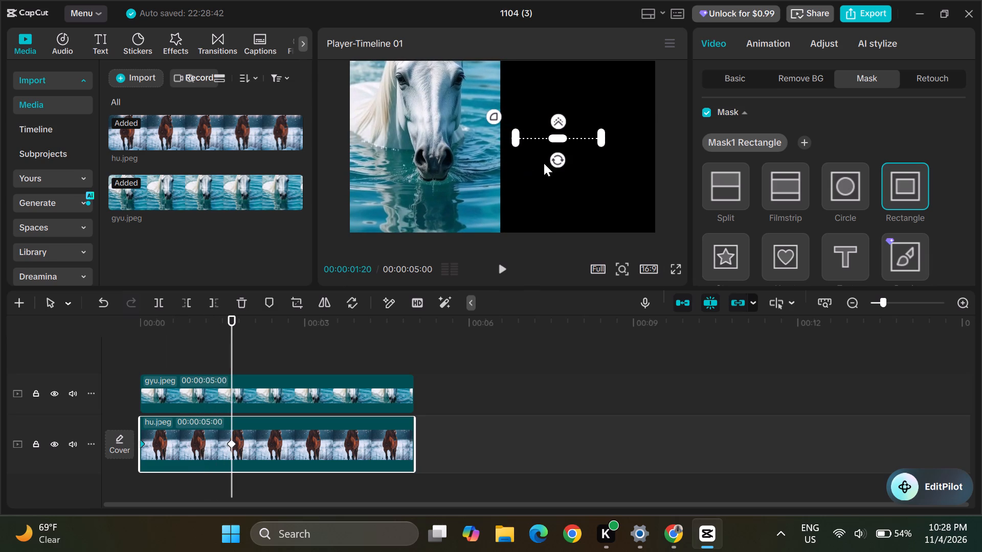
pyautogui.click(561, 133)
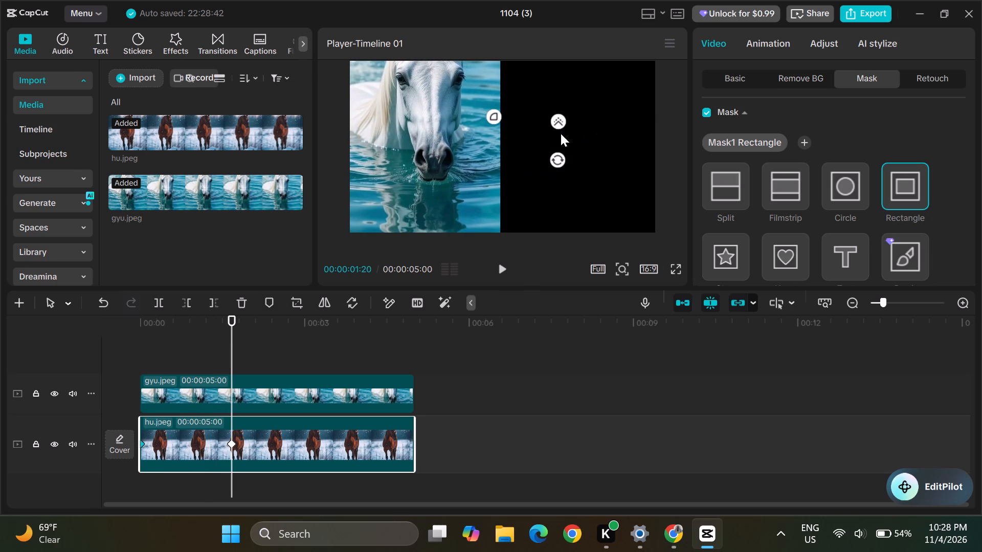
pyautogui.moveTo(552, 138); pyautogui.dragTo(553, 148)
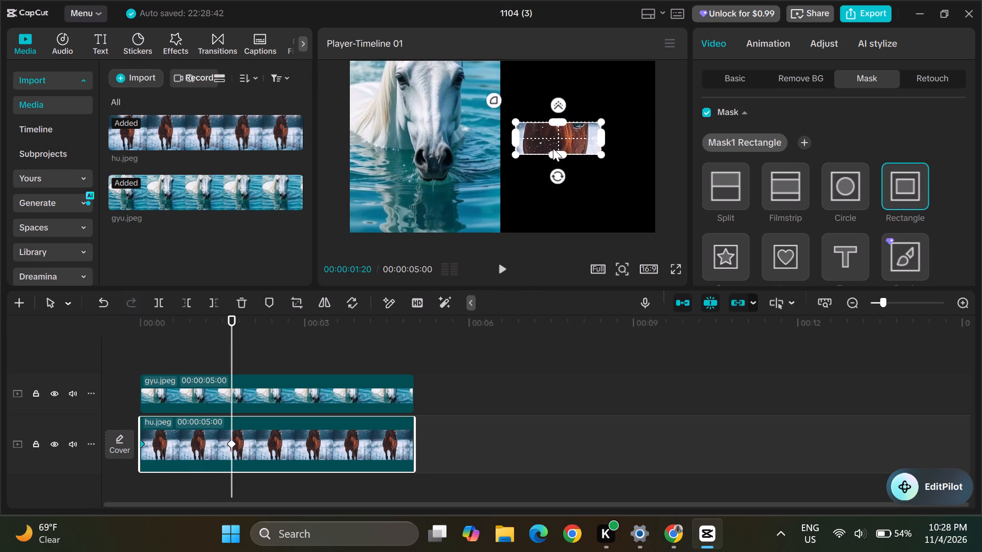
pyautogui.moveTo(553, 148); pyautogui.dragTo(555, 186)
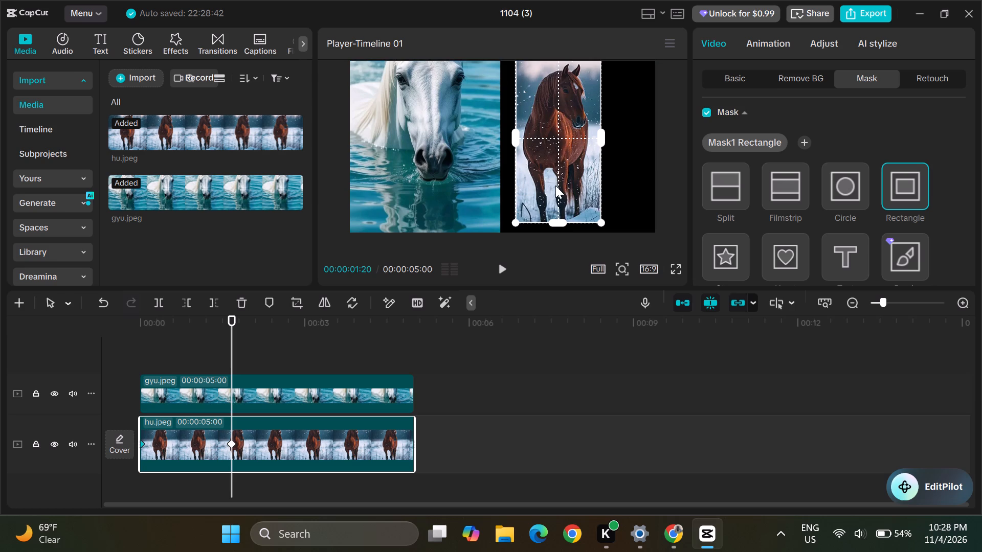
pyautogui.moveTo(555, 186); pyautogui.dragTo(557, 255)
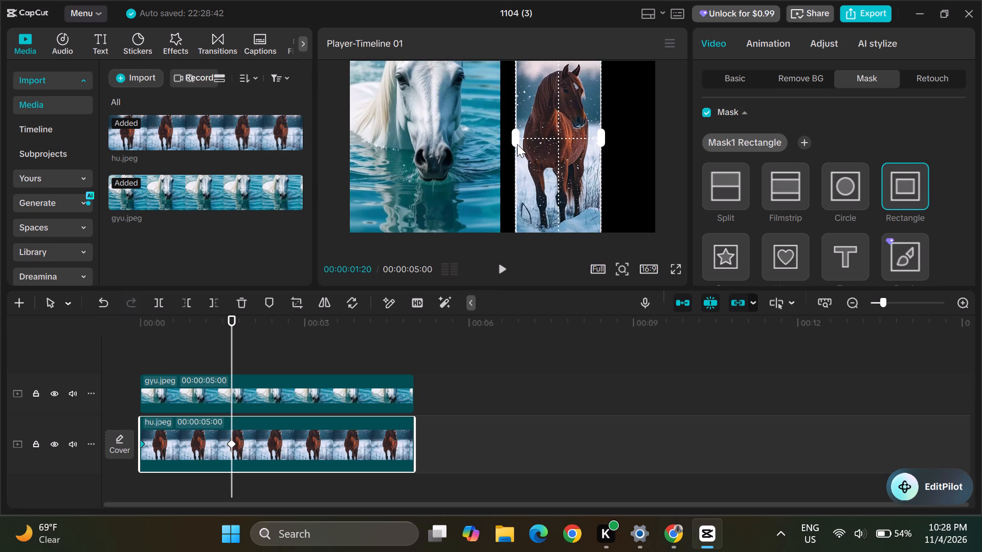
# Widen the hu.jpeg clip's Rectangle mask at 00:00:01:20 until its outer edge reaches the right edge of the video frame.
pyautogui.moveTo(513, 141); pyautogui.dragTo(505, 141)
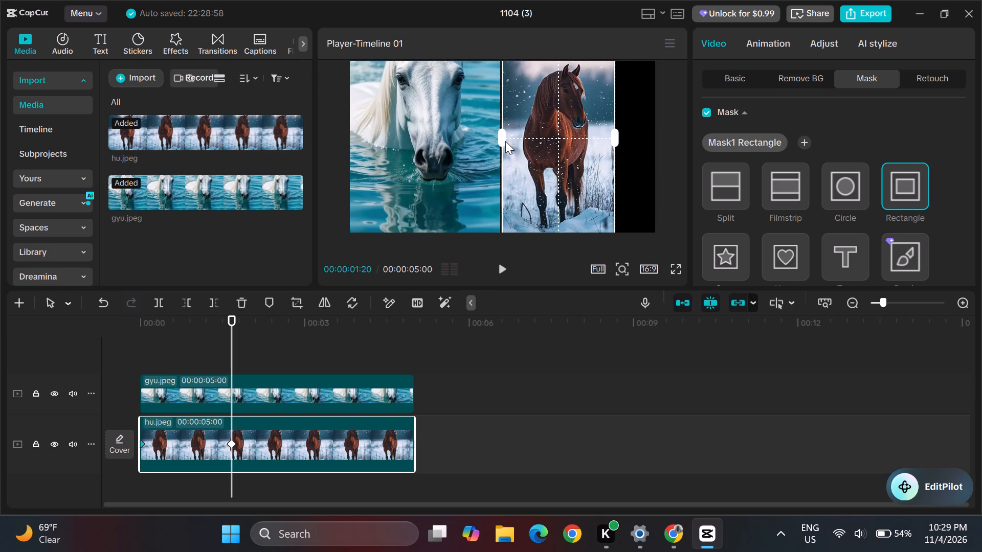
pyautogui.moveTo(505, 141); pyautogui.dragTo(506, 141)
pyautogui.moveTo(506, 141); pyautogui.dragTo(502, 140)
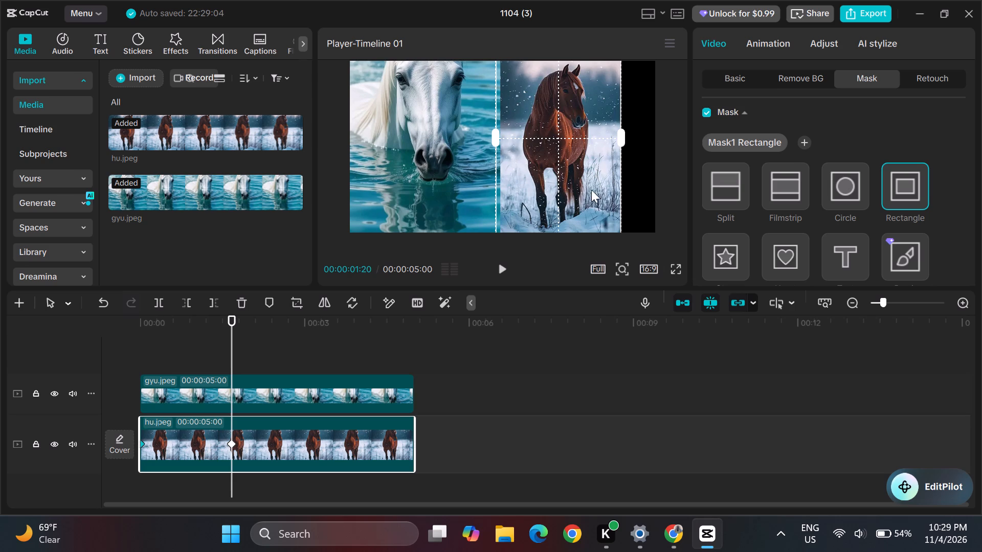
pyautogui.click(617, 136)
pyautogui.moveTo(620, 135); pyautogui.dragTo(632, 133)
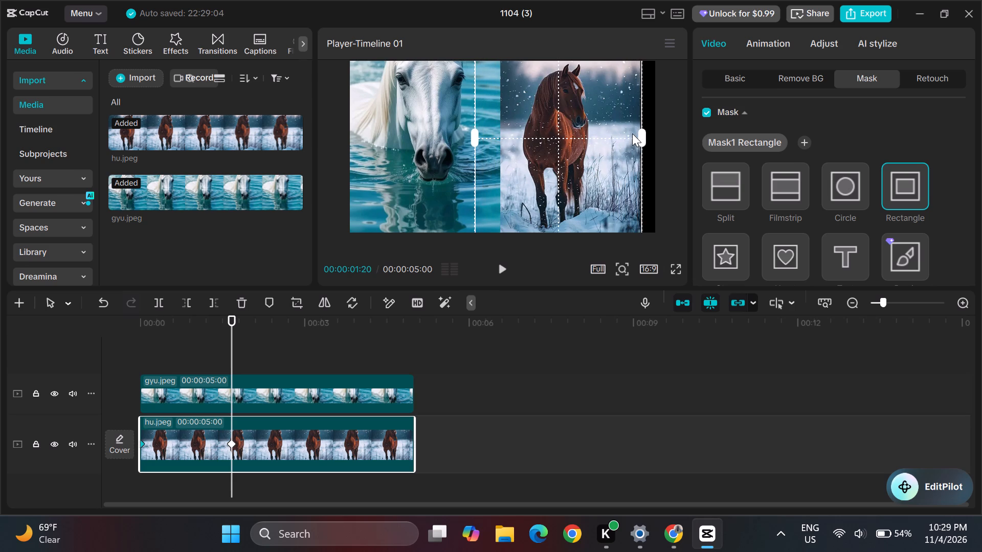
pyautogui.moveTo(632, 133); pyautogui.dragTo(638, 132)
pyautogui.click(669, 150)
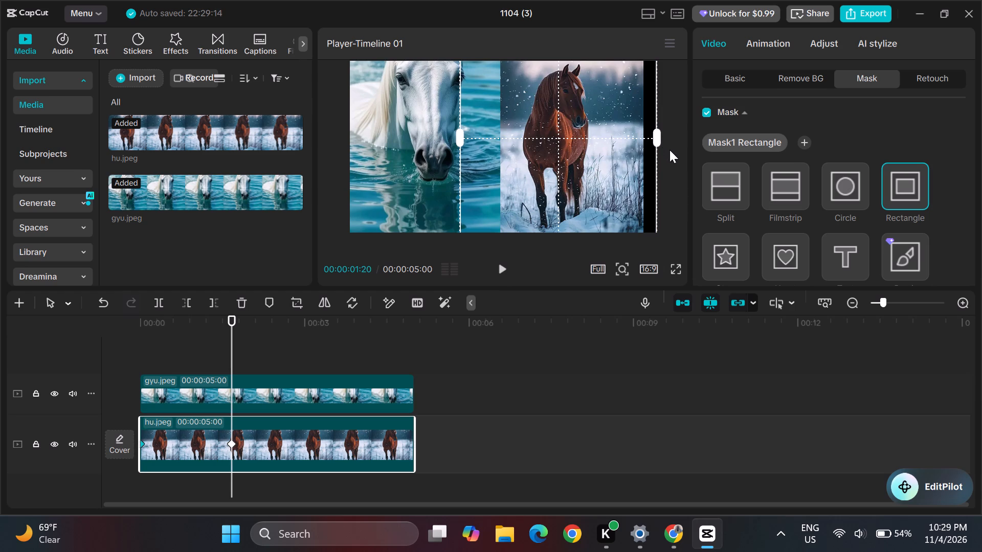
# Deselect the clip and play the timeline to review the zoom-out with the widened mask, pausing at 00:00:03:18.
pyautogui.click(436, 180)
pyautogui.click(501, 405)
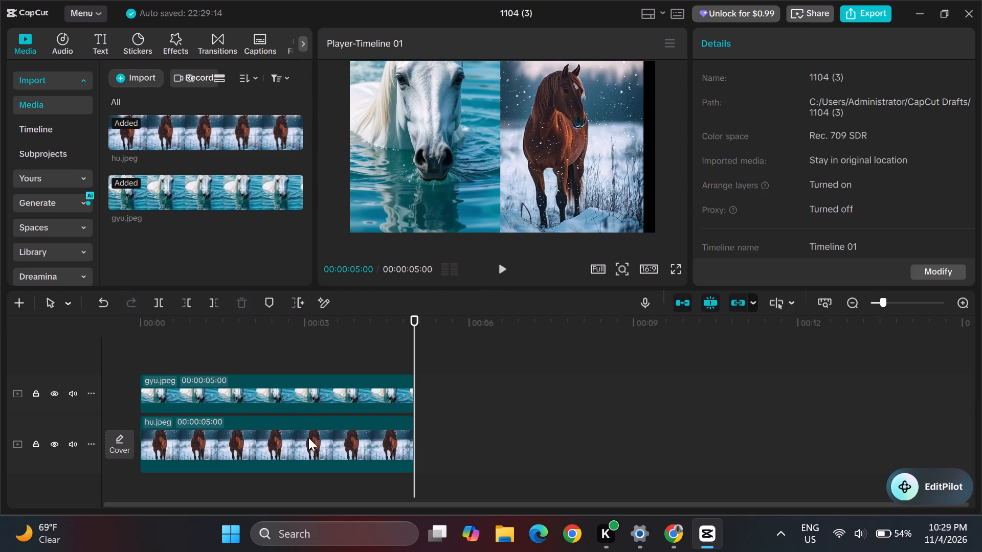
pyautogui.click(501, 267)
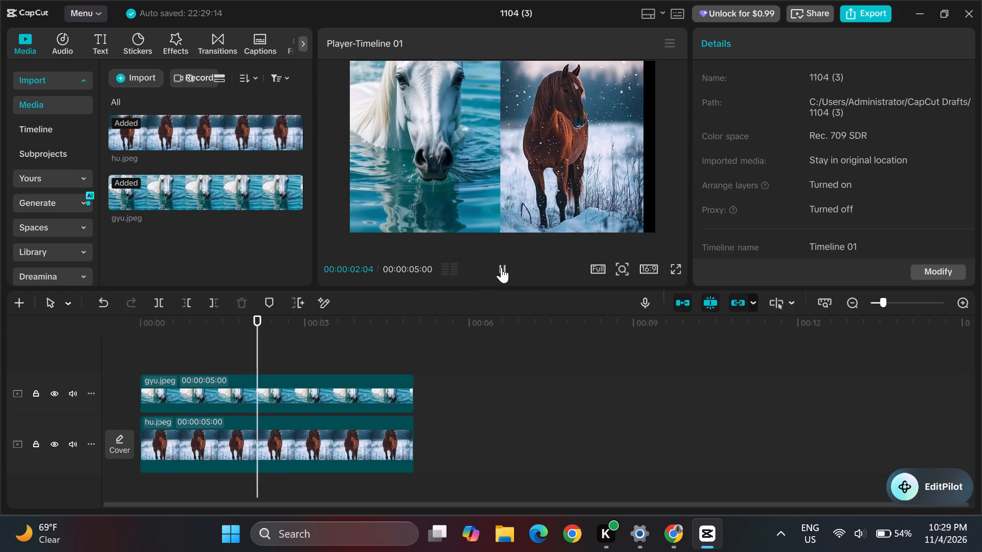
pyautogui.click(501, 267)
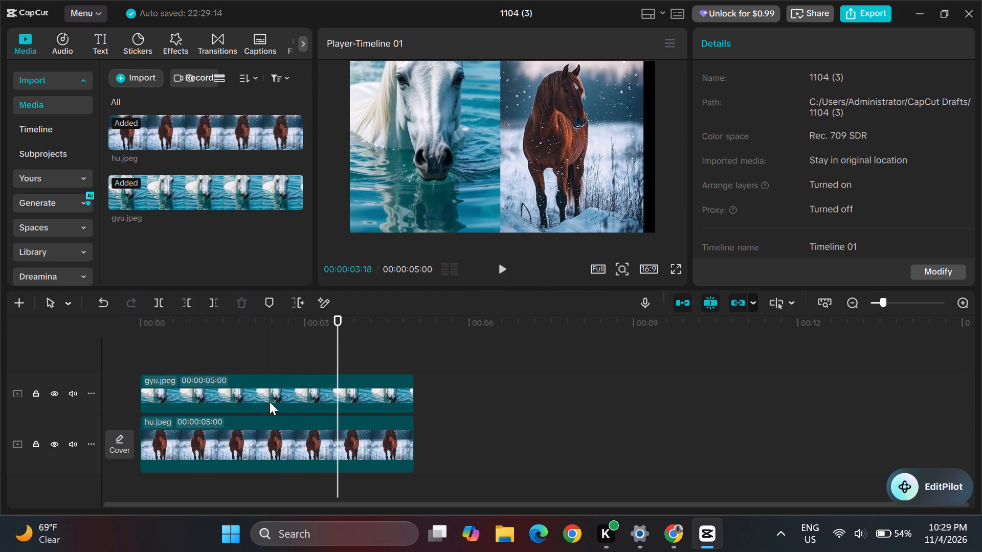
# Move the gyu.jpeg clip's second keyframe from 00:00:01:20 to the end of the clip.
pyautogui.click(267, 442)
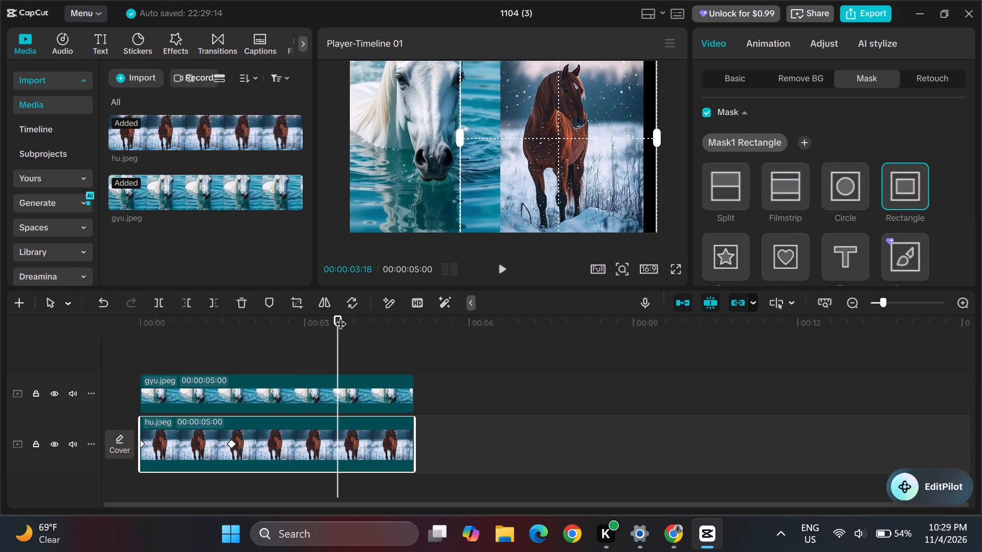
pyautogui.moveTo(336, 313); pyautogui.dragTo(269, 339)
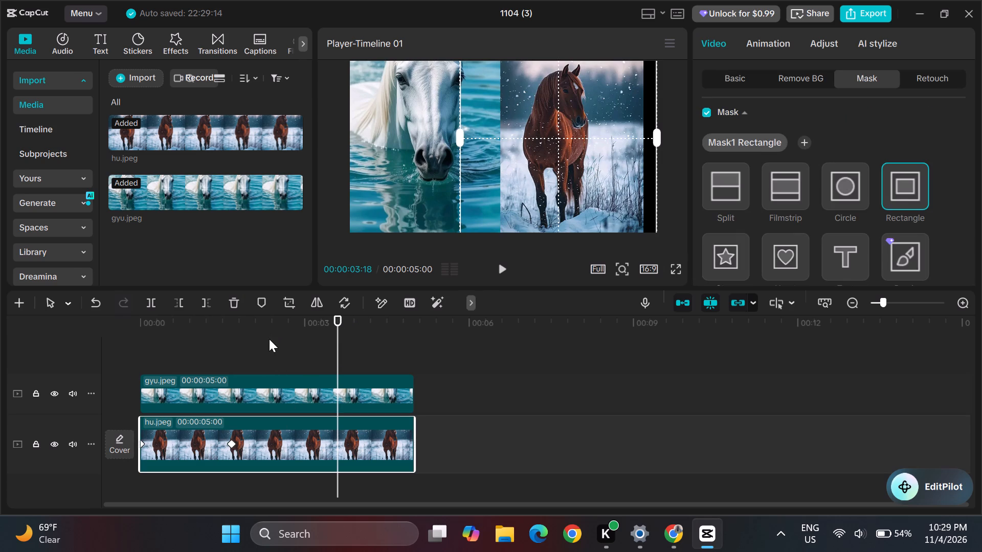
pyautogui.click(202, 391)
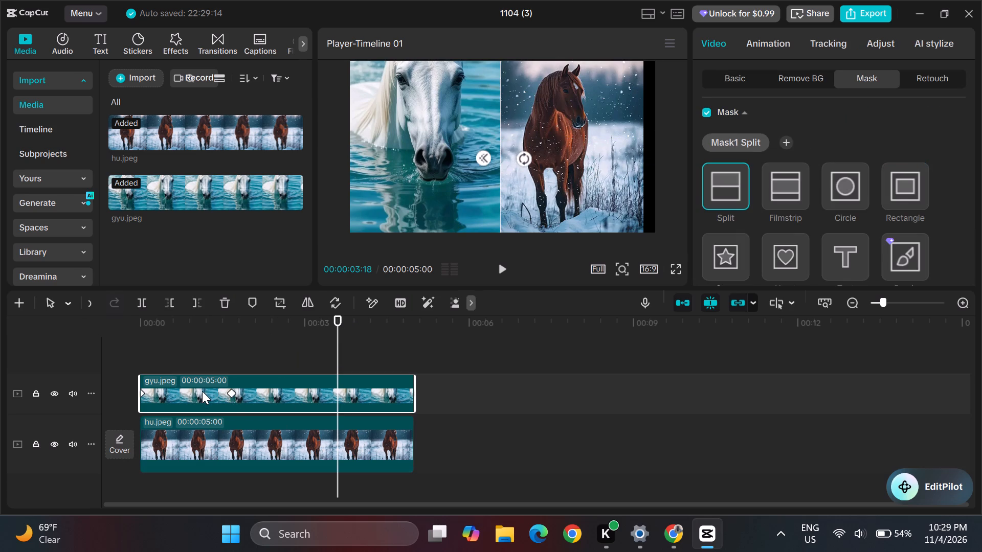
pyautogui.click(230, 395)
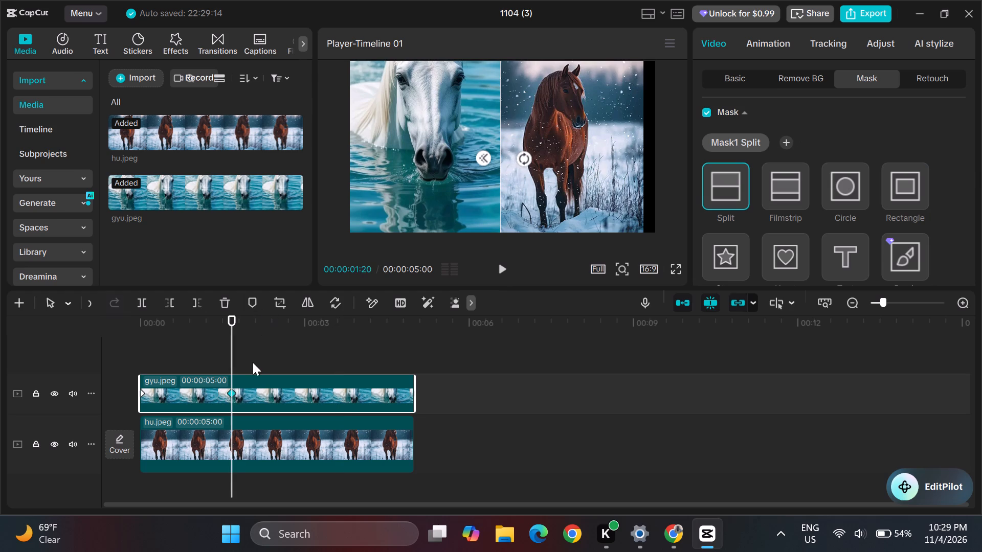
pyautogui.moveTo(230, 392); pyautogui.dragTo(235, 392)
pyautogui.moveTo(235, 392); pyautogui.dragTo(405, 387)
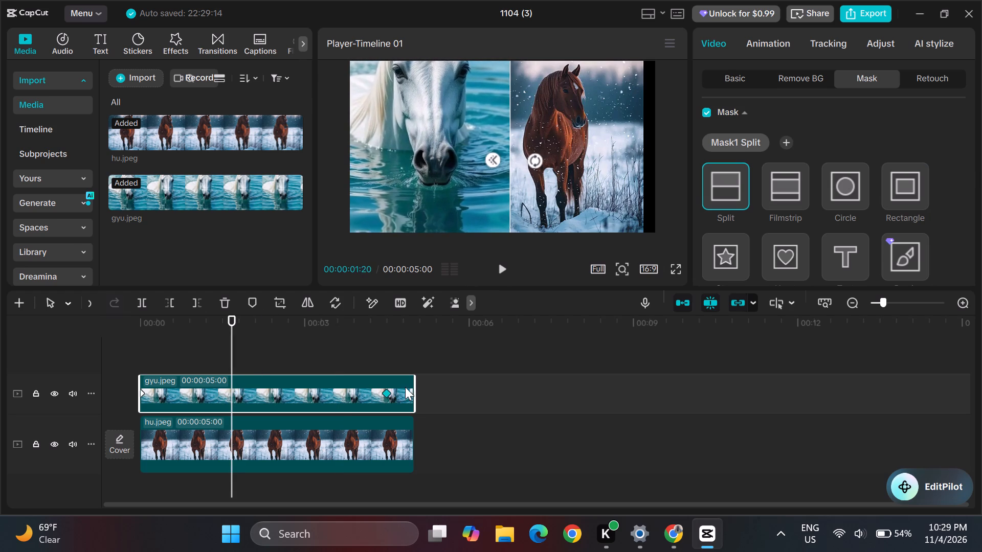
pyautogui.moveTo(405, 387); pyautogui.dragTo(411, 387)
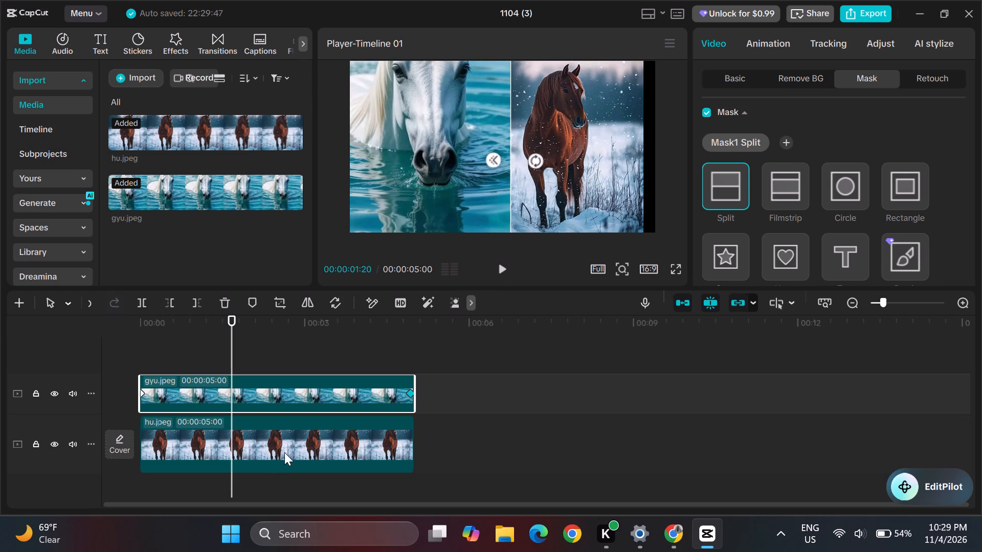
# Move the hu.jpeg clip's second keyframe from 00:00:01:20 to the end of the clip.
pyautogui.click(234, 443)
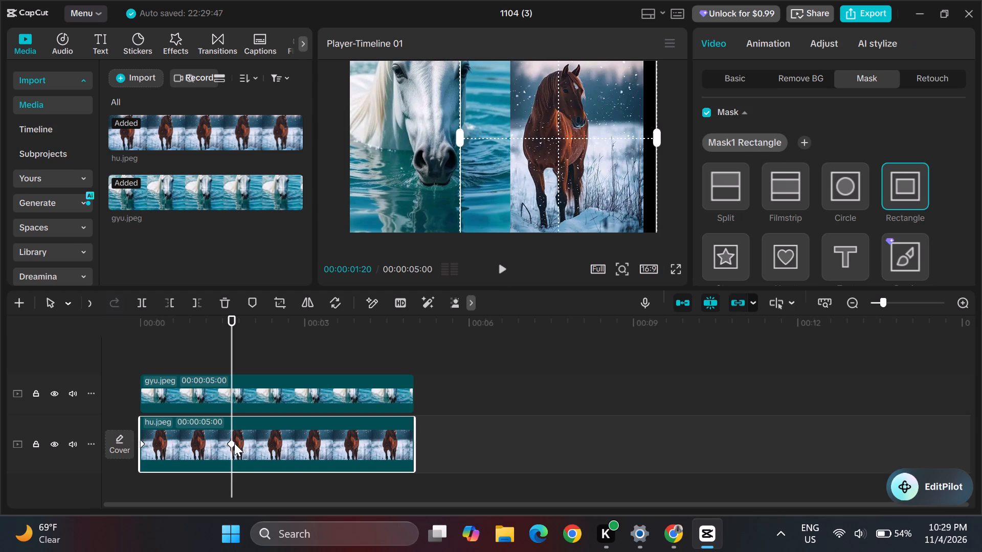
pyautogui.moveTo(231, 440); pyautogui.dragTo(360, 449)
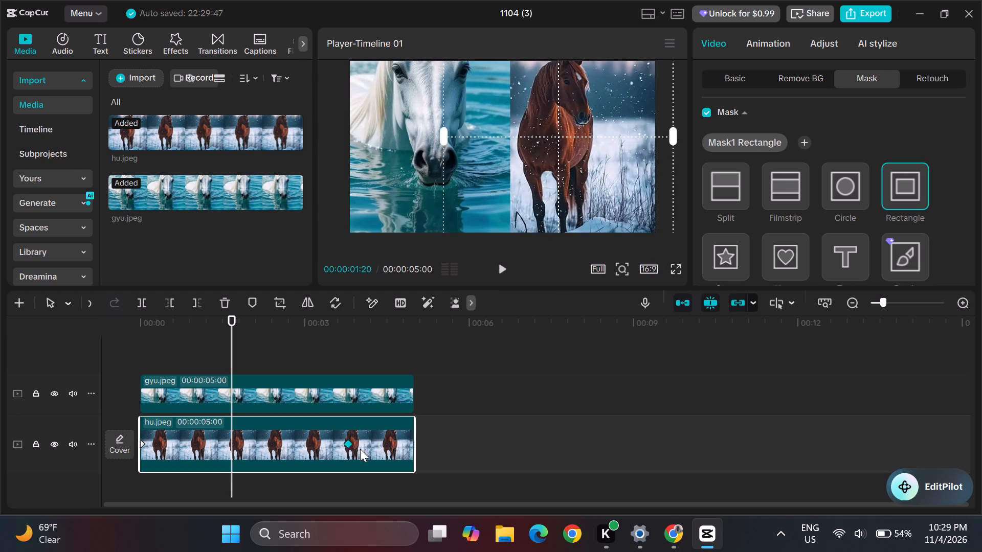
pyautogui.moveTo(360, 449); pyautogui.dragTo(413, 445)
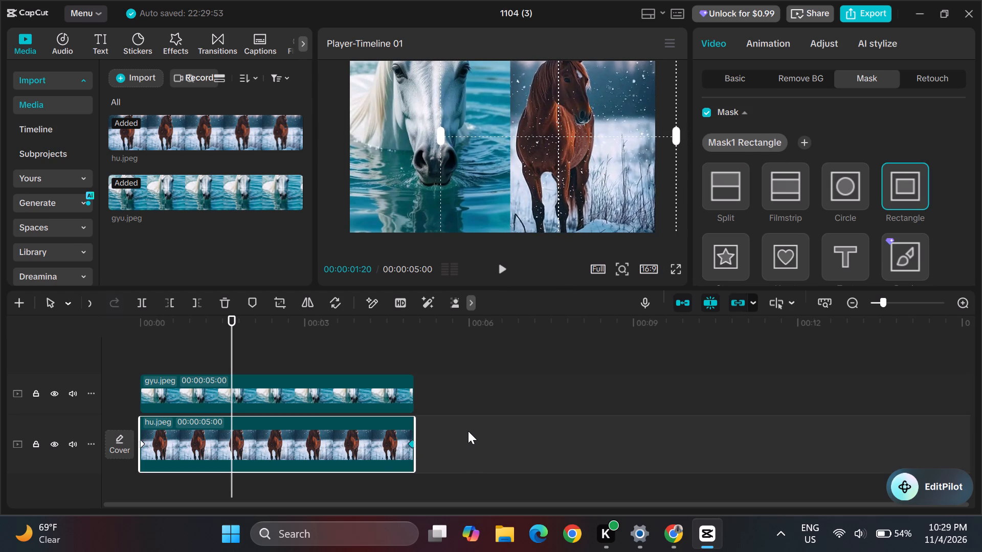
# Deselect the clip and play the timeline to review the slower zoom-out on both horse images.
pyautogui.click(468, 431)
pyautogui.click(505, 270)
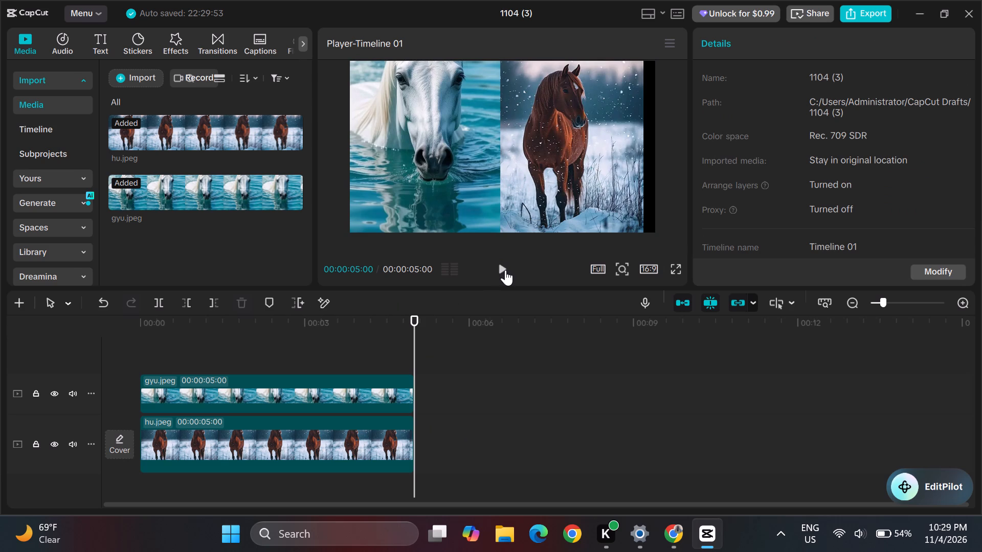
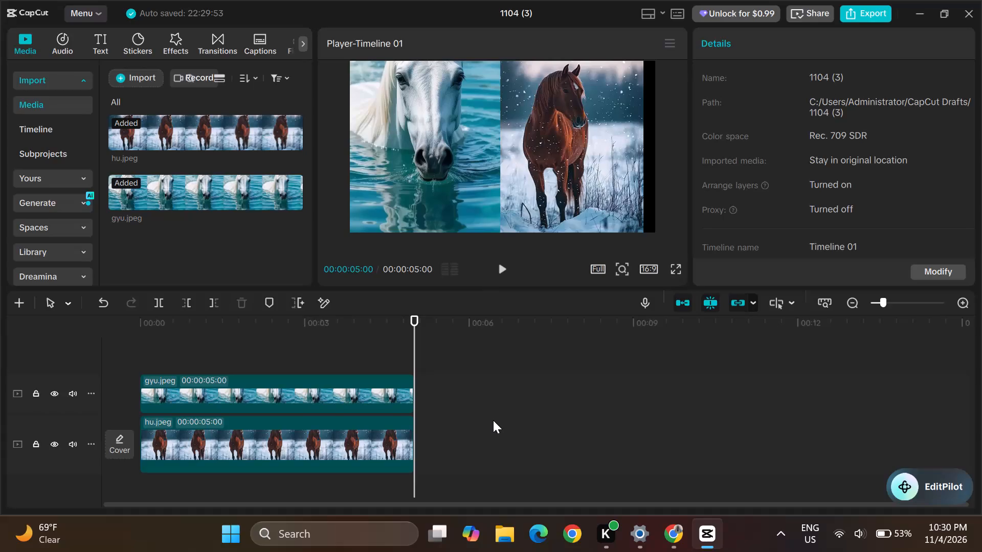
# Replay the timeline and check the hu.jpeg clip's transform and mask settings at its end.
pyautogui.click(502, 268)
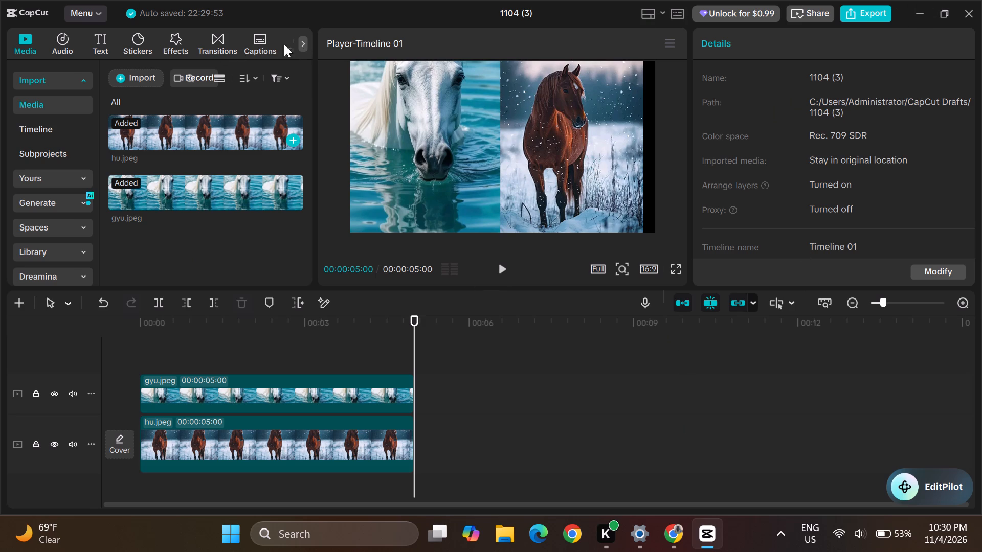
pyautogui.click(270, 446)
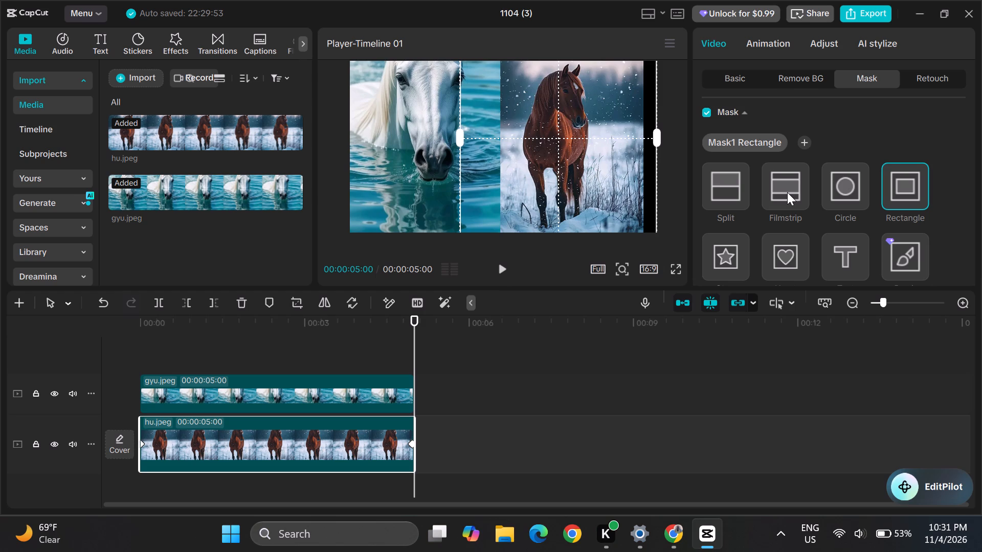
pyautogui.click(740, 75)
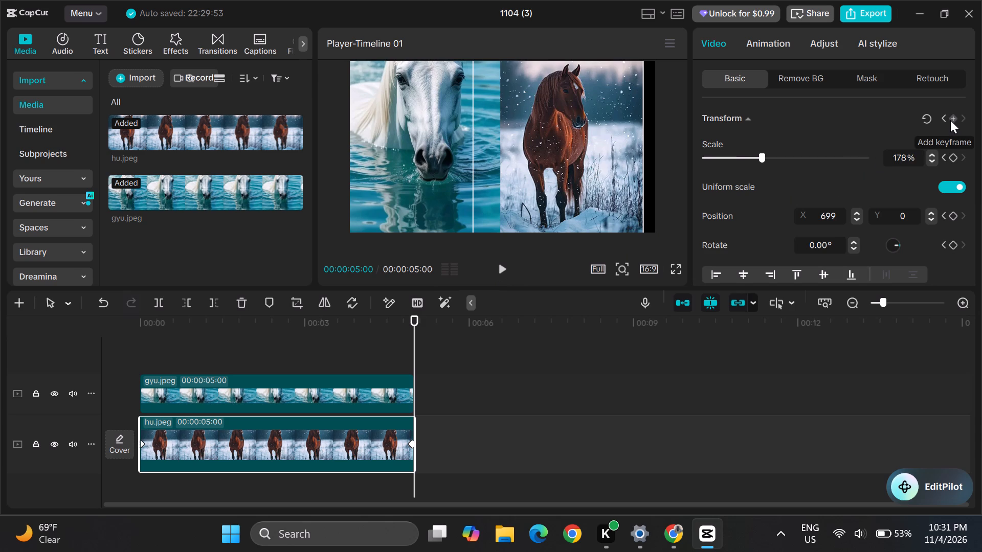
pyautogui.click(869, 77)
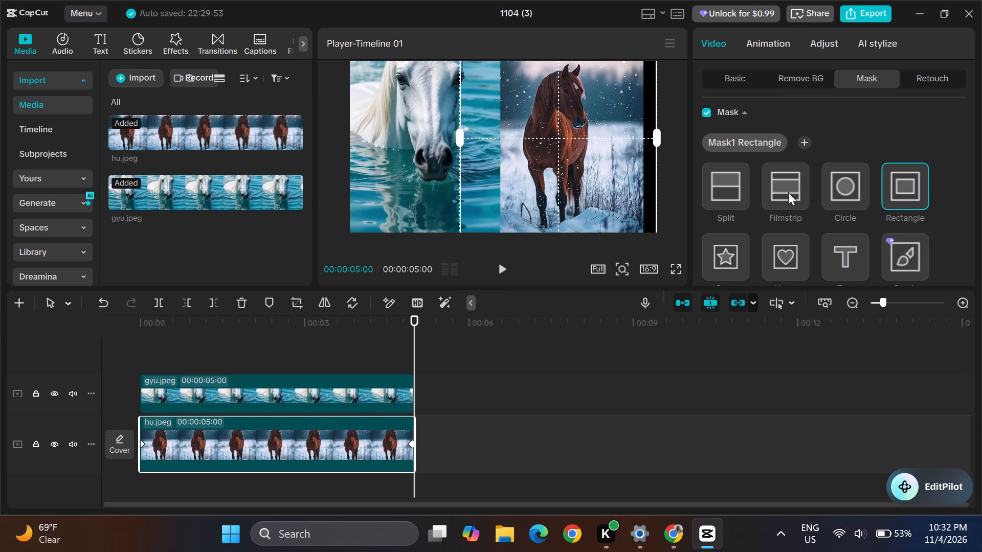
pyautogui.click(500, 270)
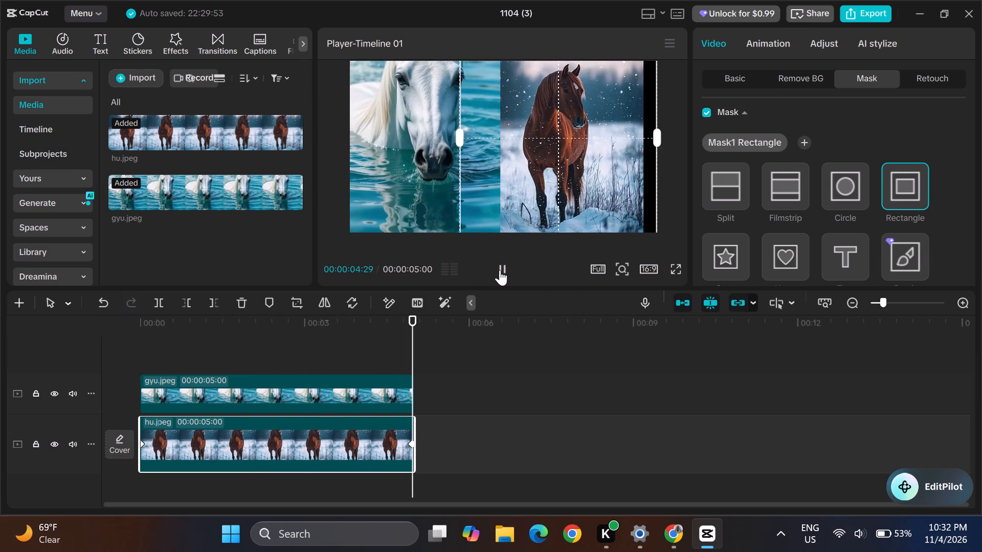
pyautogui.click(557, 372)
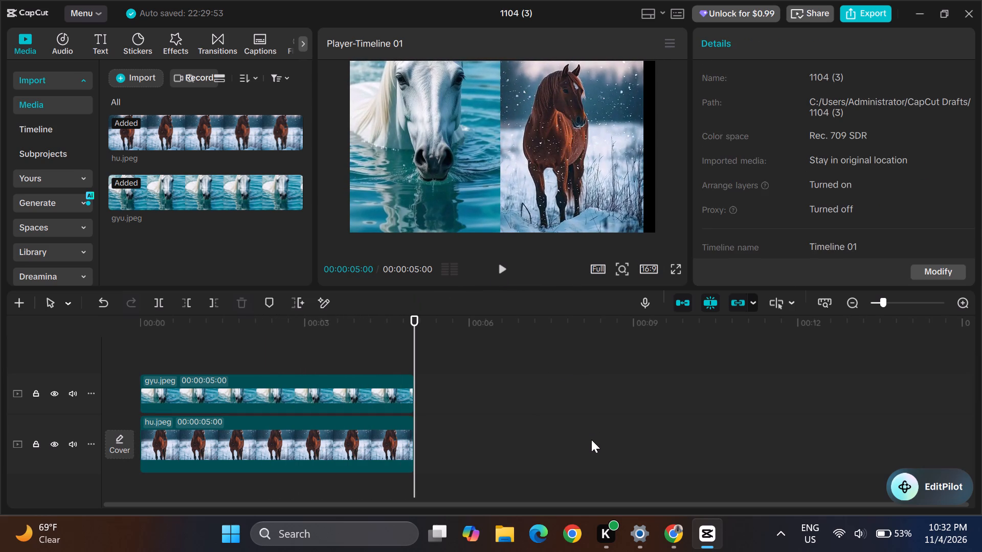
# Replace the hu.jpeg clip's Rectangle mask with a Filmstrip mask, with the playhead at 00:00:00:00.
pyautogui.click(191, 452)
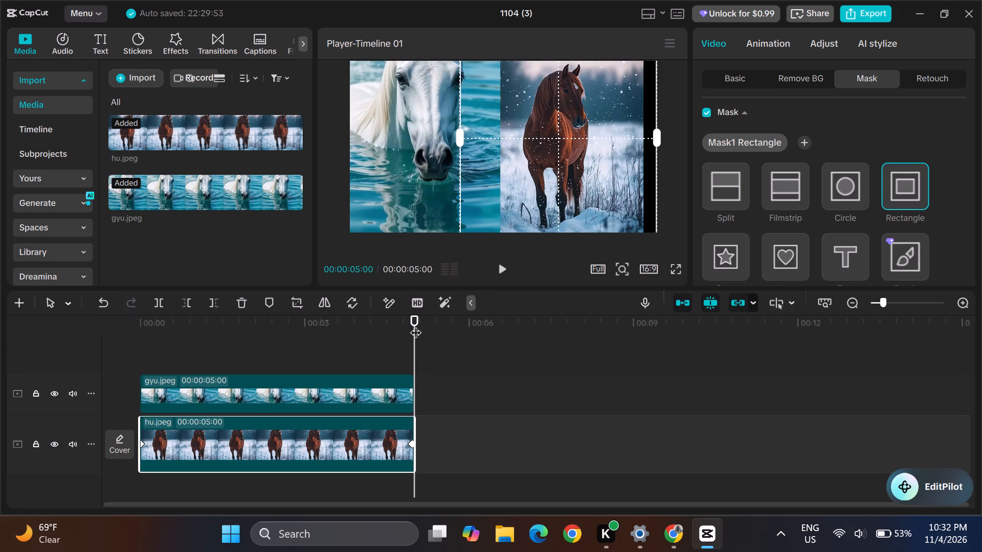
pyautogui.moveTo(413, 316); pyautogui.dragTo(150, 333)
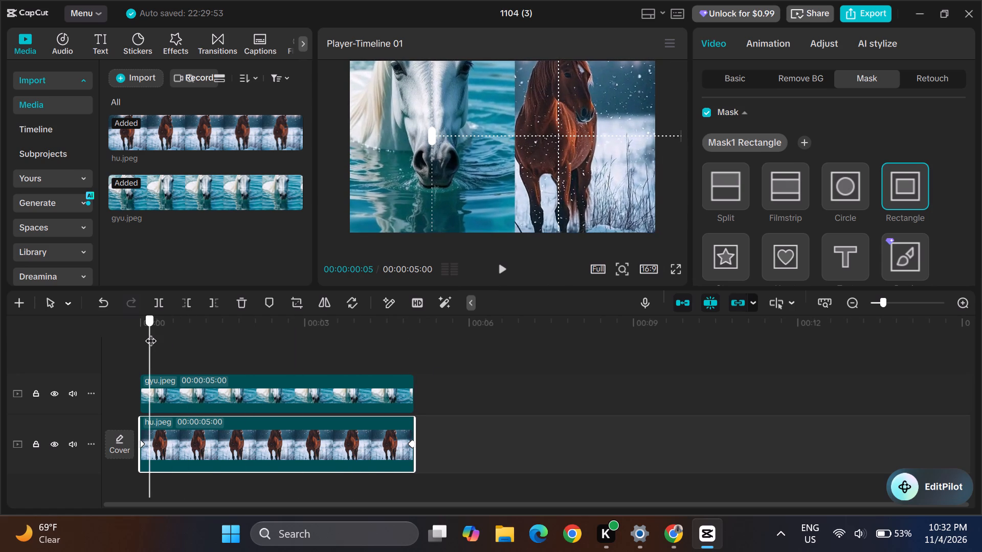
pyautogui.moveTo(150, 333); pyautogui.dragTo(142, 333)
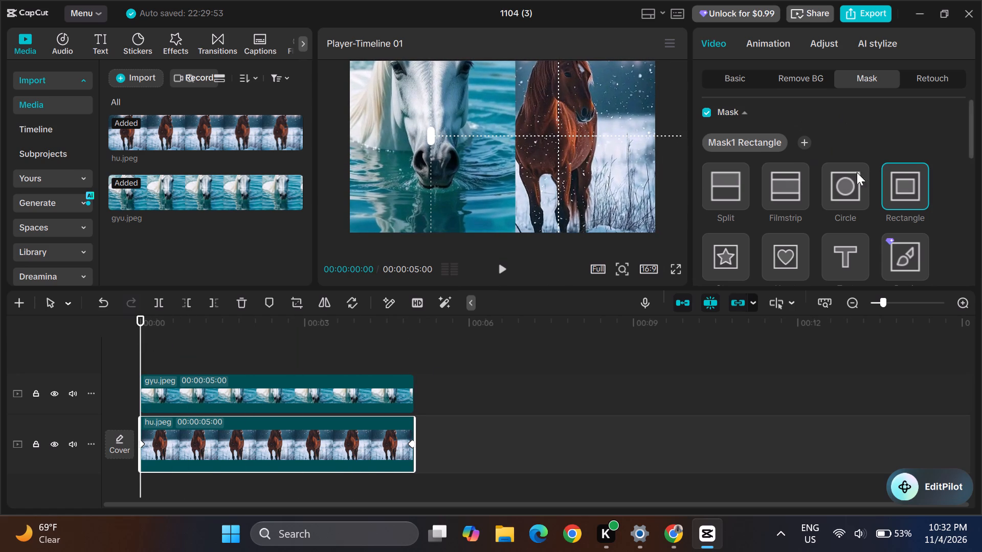
pyautogui.click(778, 188)
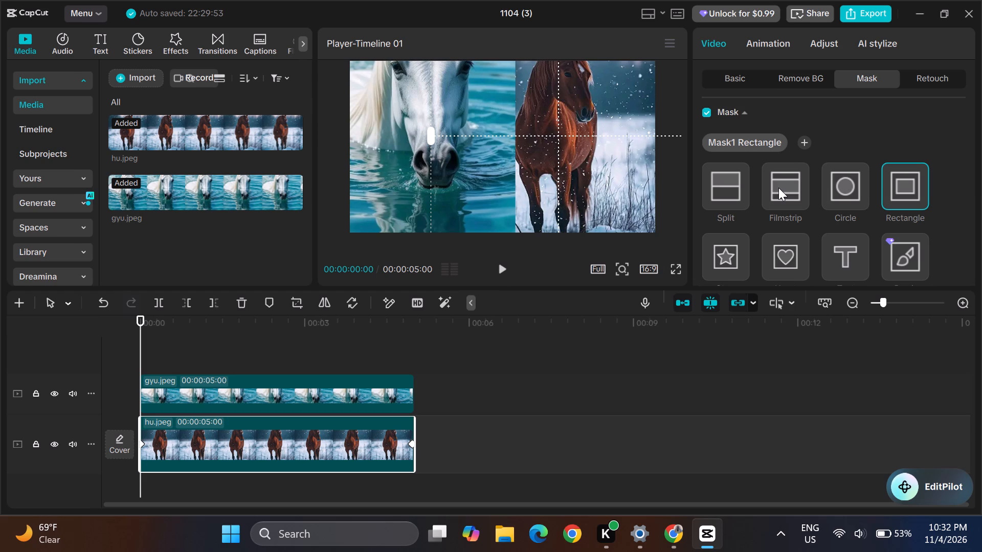
pyautogui.click(778, 188)
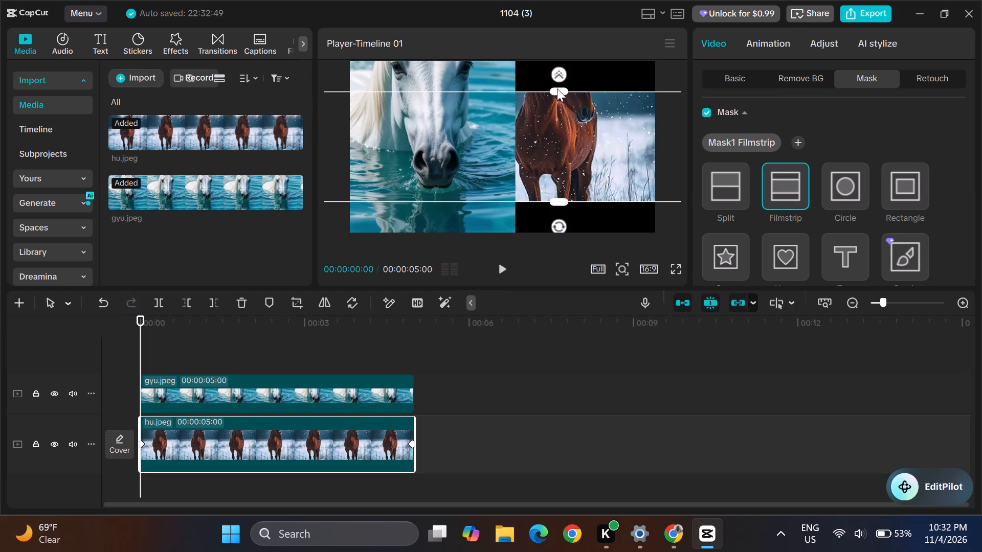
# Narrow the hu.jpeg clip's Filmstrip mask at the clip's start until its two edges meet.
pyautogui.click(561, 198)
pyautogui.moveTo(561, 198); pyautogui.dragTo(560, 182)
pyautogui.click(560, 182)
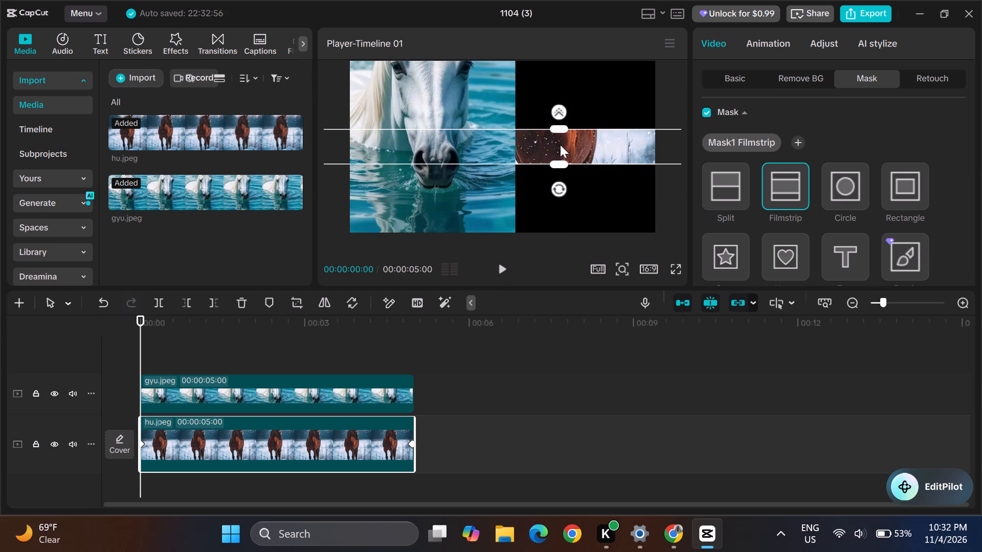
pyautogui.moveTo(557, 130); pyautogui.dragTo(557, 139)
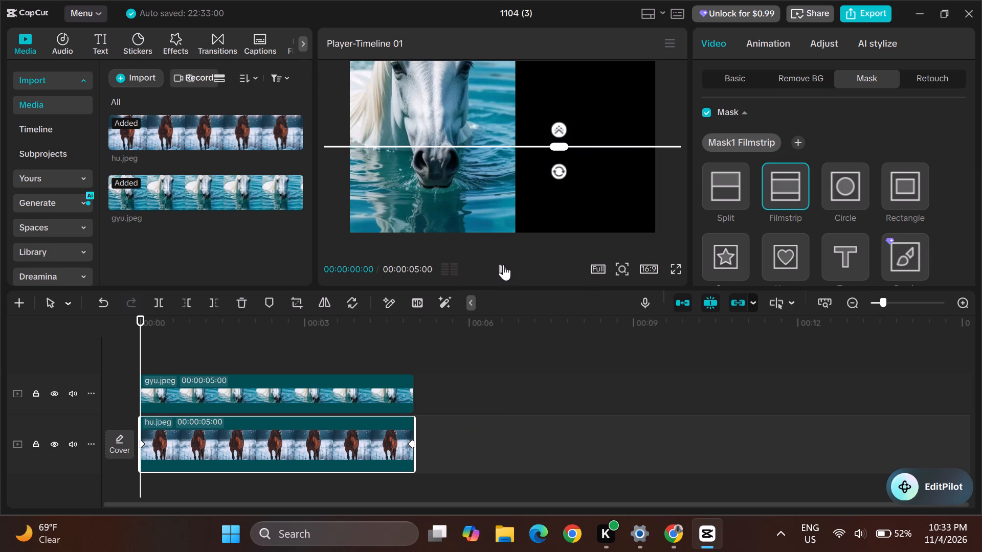
# At the hu.jpeg clip's end keyframe, widen the Filmstrip mask until it uncovers the brown horse image's full height.
pyautogui.click(409, 443)
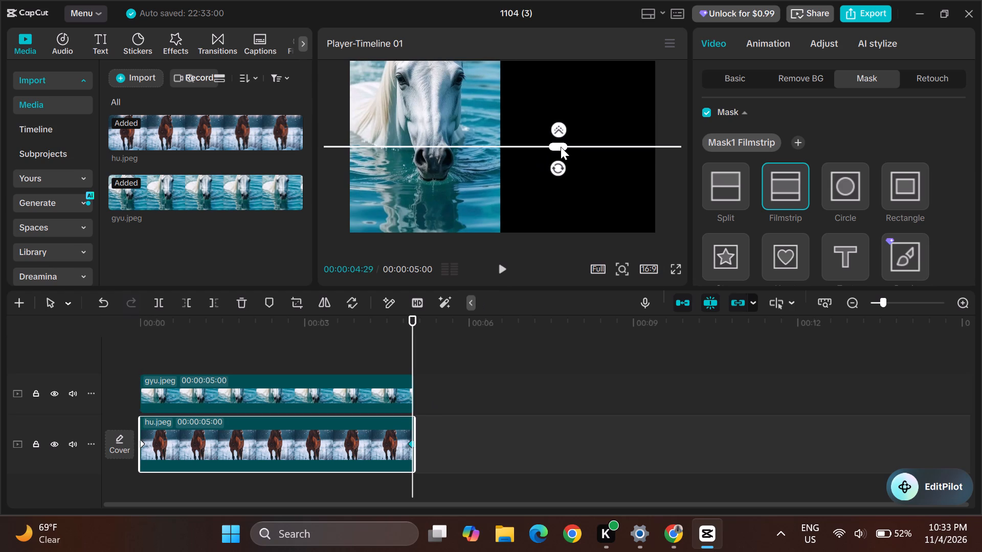
pyautogui.moveTo(559, 147); pyautogui.dragTo(564, 174)
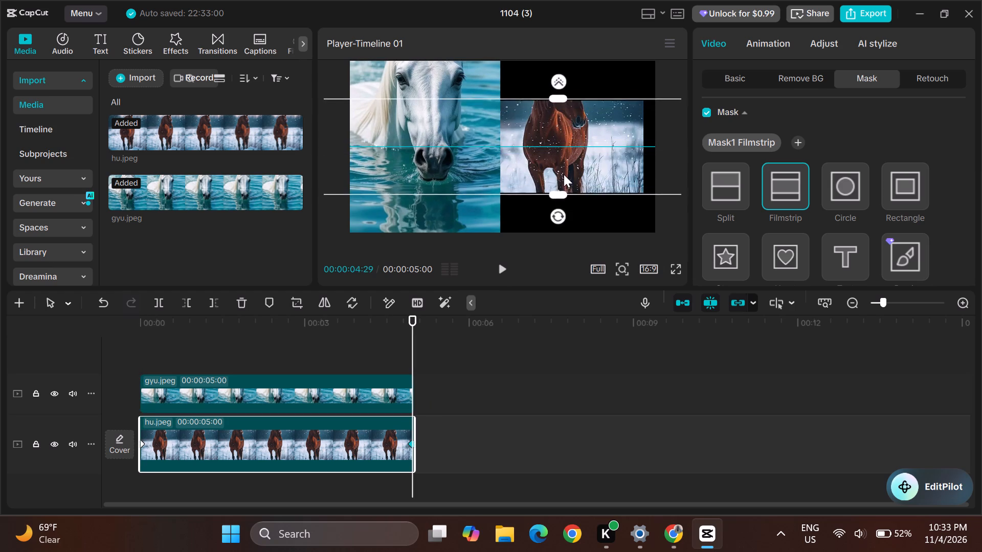
pyautogui.moveTo(564, 174); pyautogui.dragTo(566, 198)
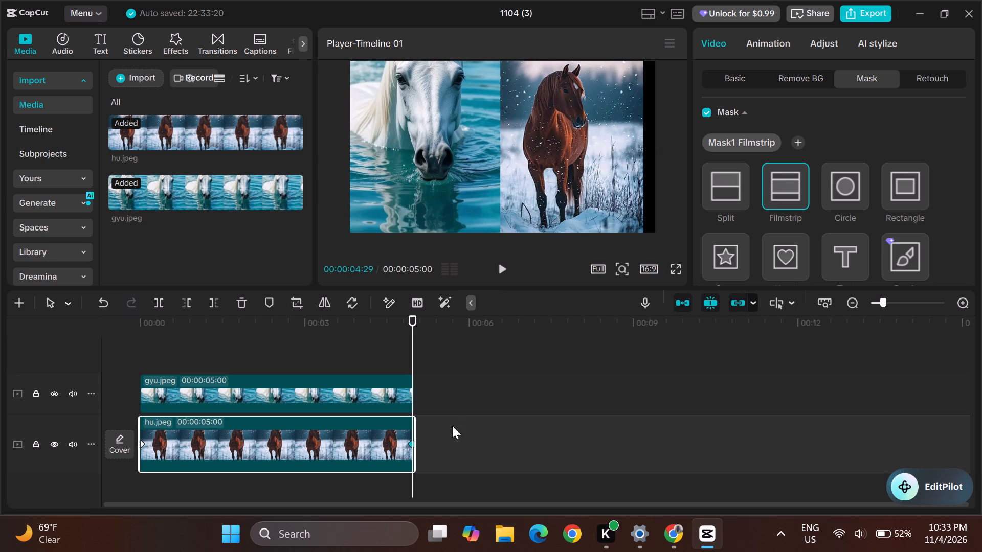
# Play the timeline to review the brown horse's zoom-out with the widened Filmstrip mask.
pyautogui.hscroll(4, 453, 448)
pyautogui.click(501, 262)
pyautogui.click(501, 262)
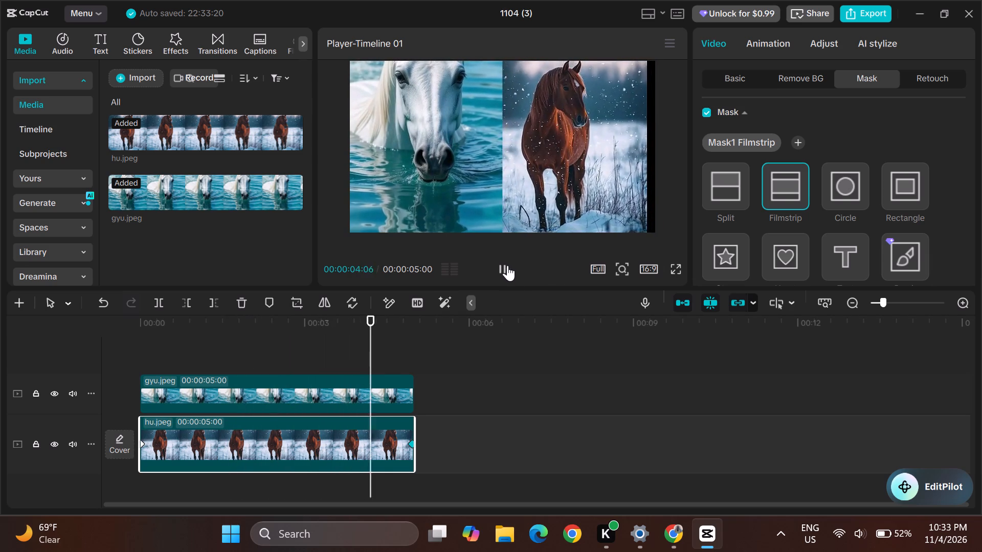
pyautogui.click(505, 267)
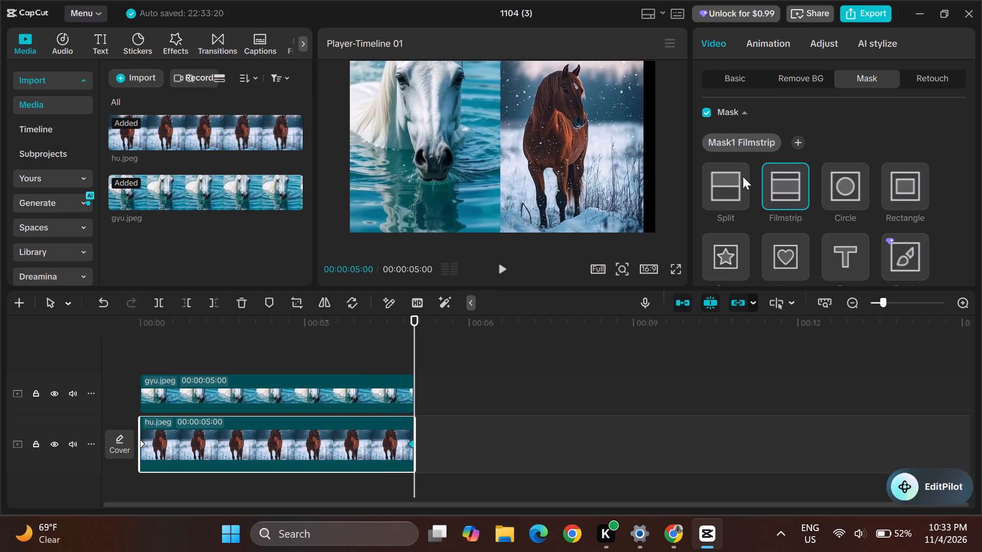
# Return the playhead to 00:00:00:00 and examine the hu.jpeg clip's Filmstrip mask and basic settings.
pyautogui.click(779, 183)
pyautogui.click(229, 431)
pyautogui.click(139, 445)
pyautogui.moveTo(416, 320); pyautogui.dragTo(151, 330)
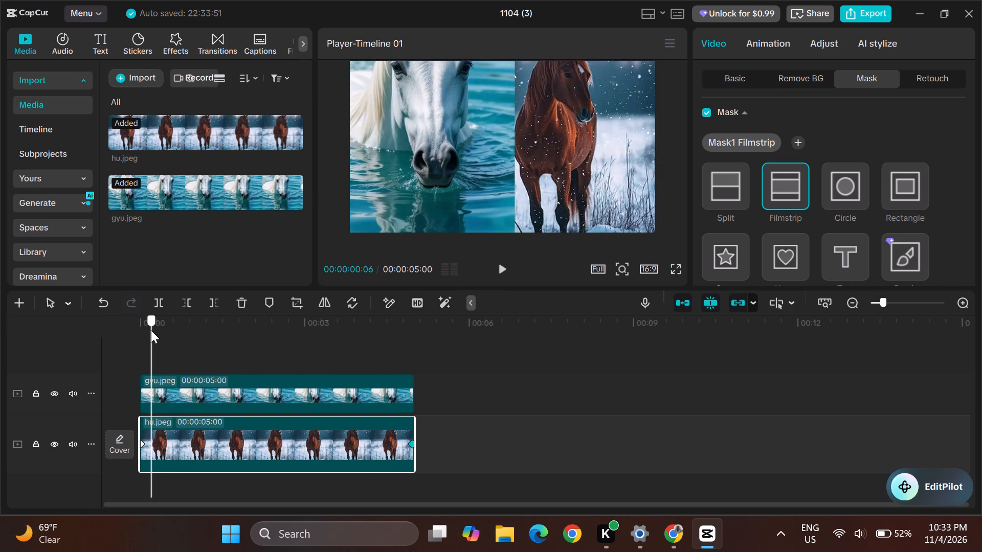
pyautogui.moveTo(151, 330); pyautogui.dragTo(147, 332)
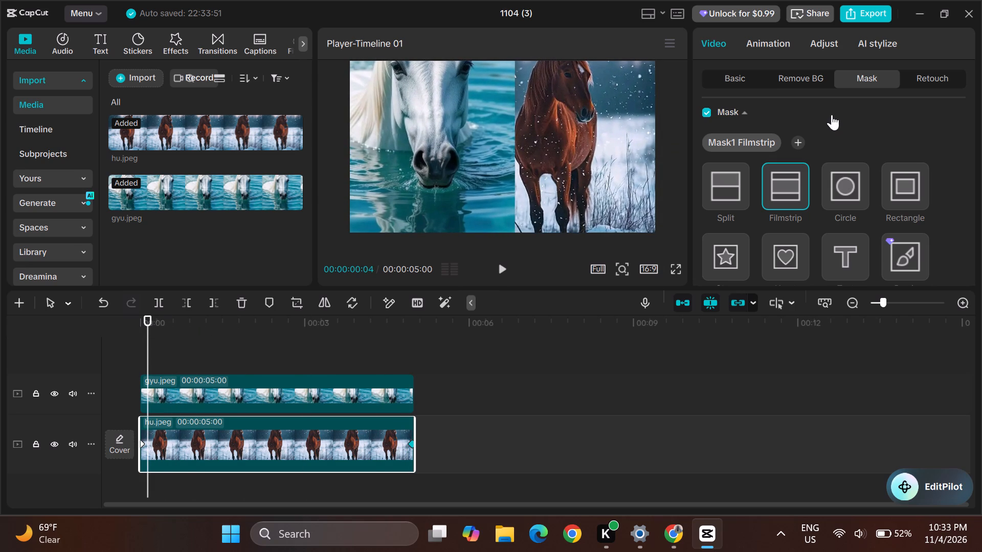
pyautogui.click(733, 76)
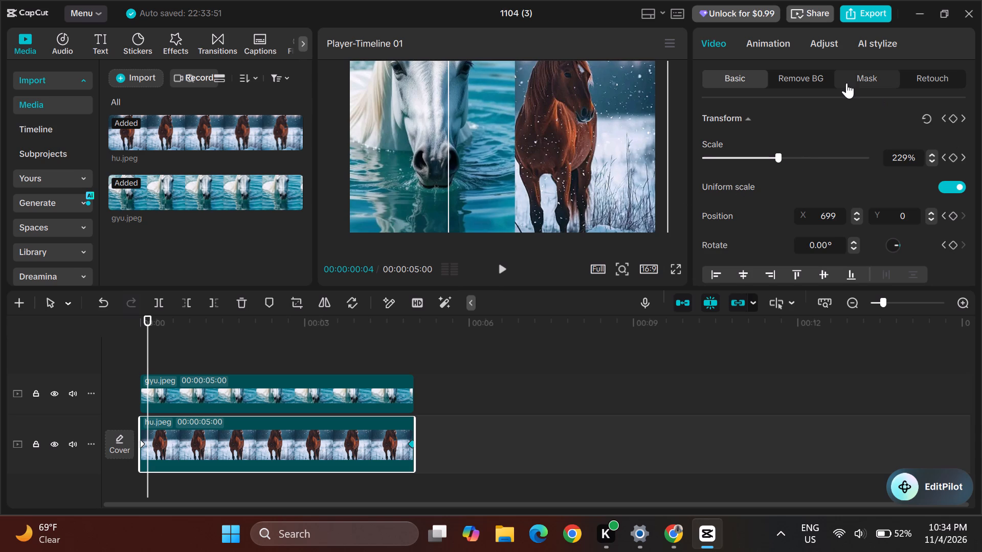
pyautogui.click(859, 74)
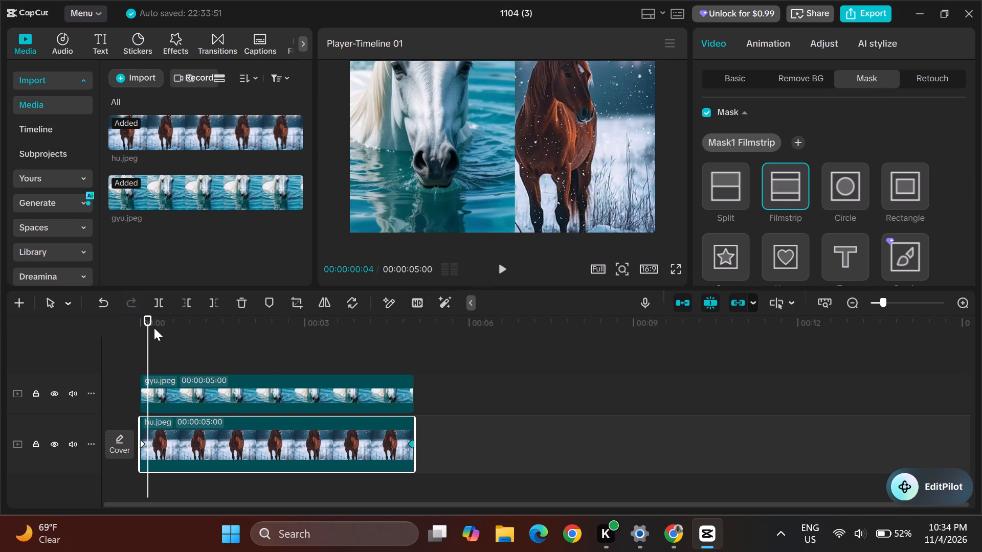
pyautogui.moveTo(147, 316); pyautogui.dragTo(140, 316)
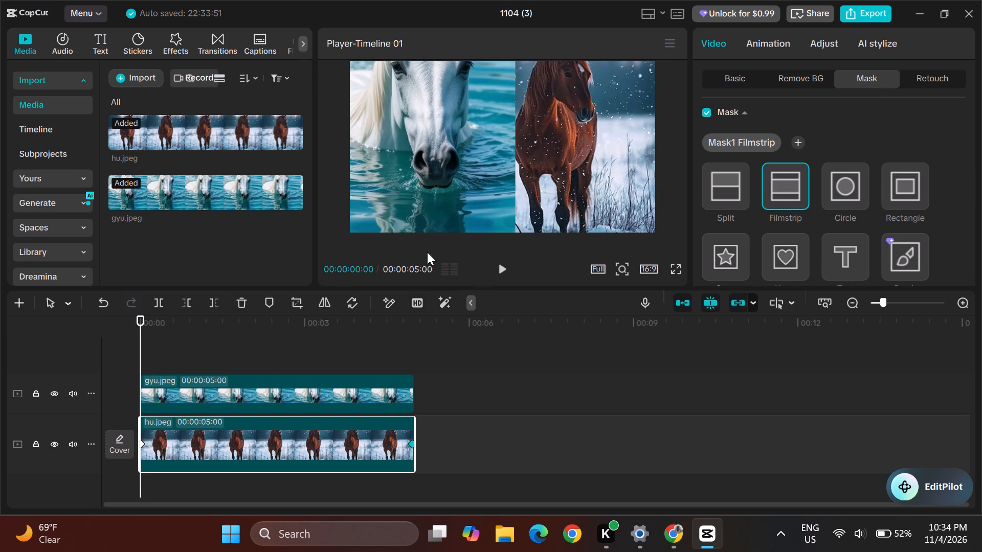
pyautogui.doubleClick(788, 188)
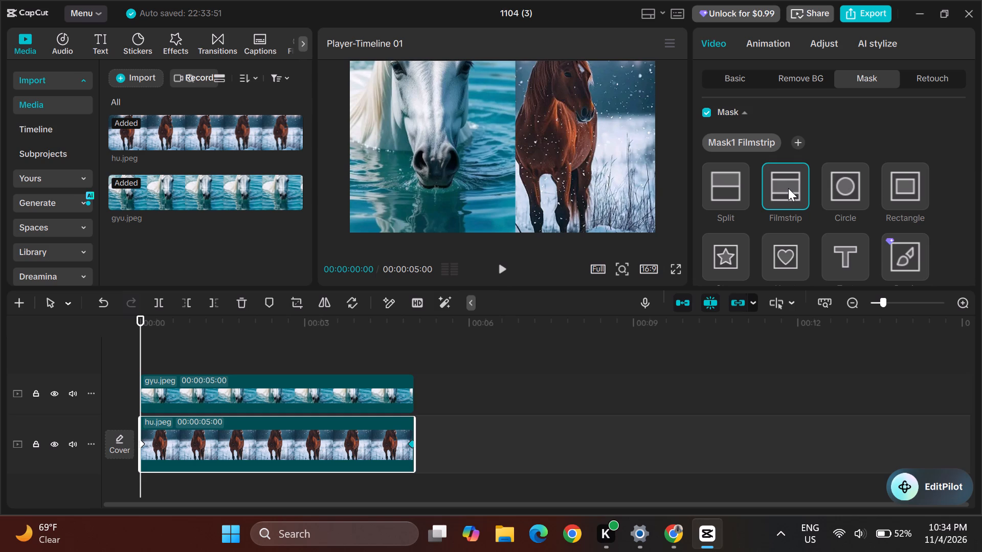
pyautogui.click(788, 188)
pyautogui.click(729, 73)
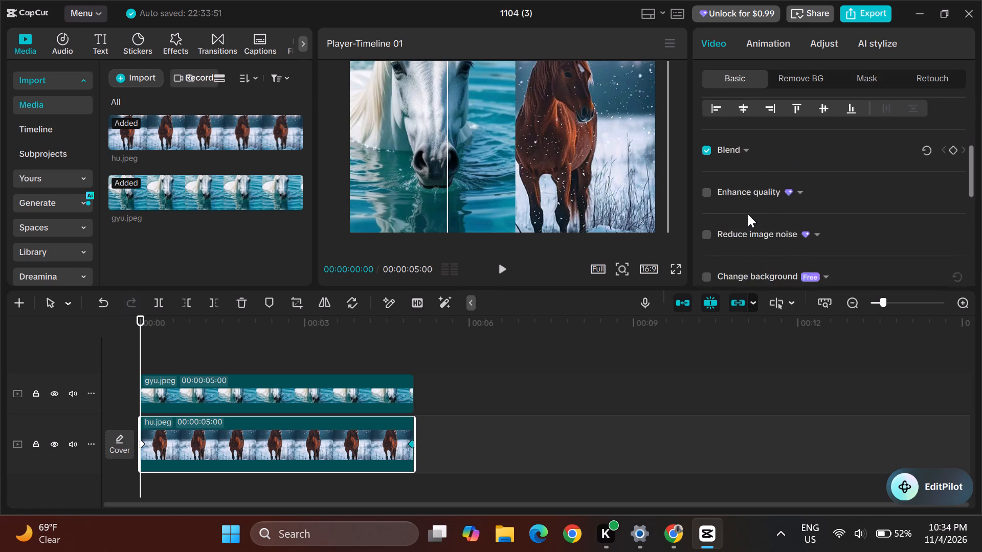
pyautogui.scroll(-2, 748, 214)
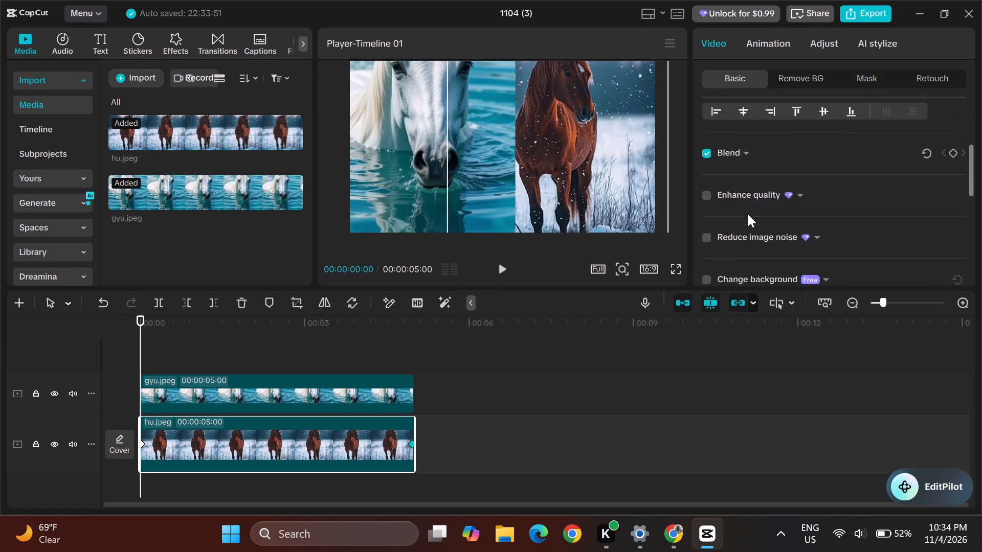
pyautogui.scroll(-3, 748, 214)
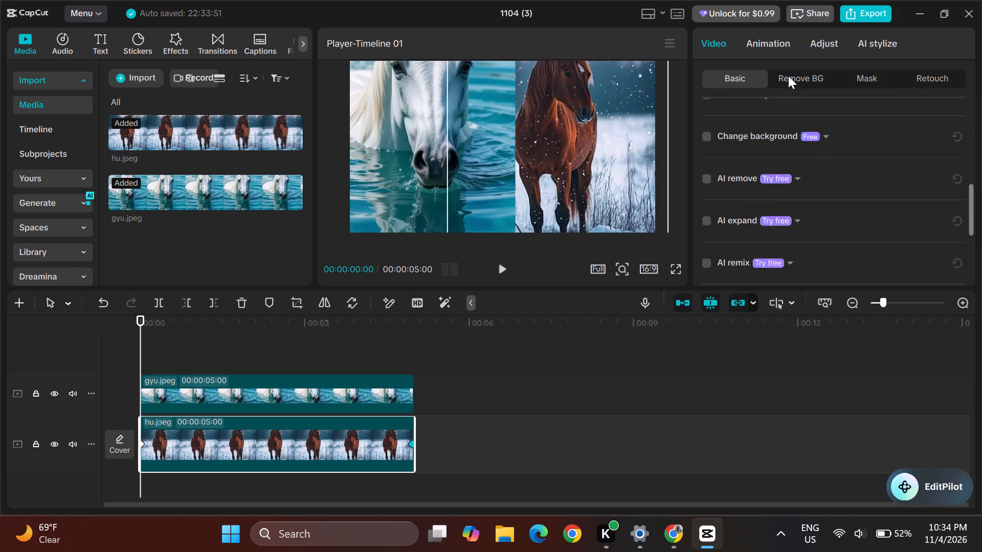
pyautogui.scroll(-2, 805, 22)
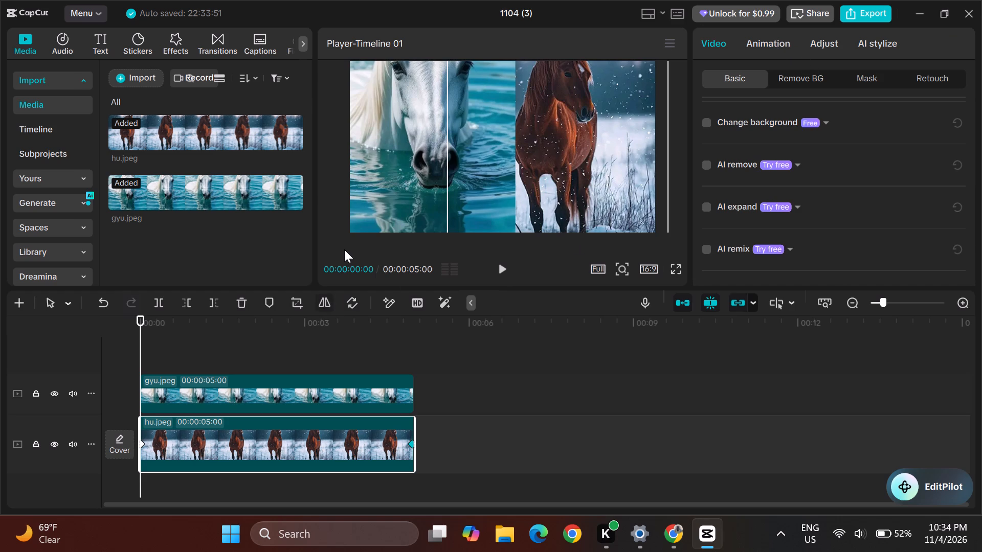
# Export the project as 1104 (3) in 1080P, H.264, mp4 format at 30fps.
pyautogui.click(862, 7)
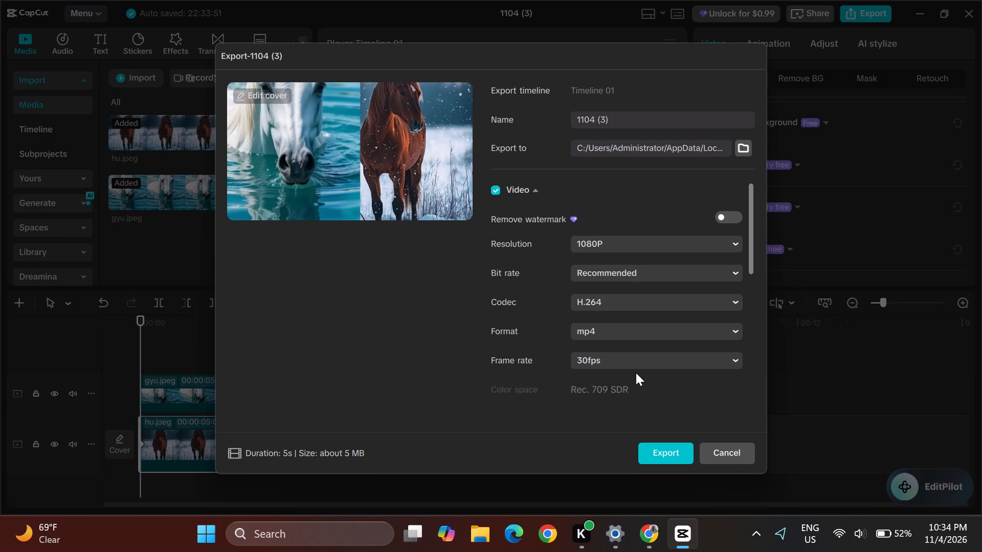
pyautogui.click(664, 456)
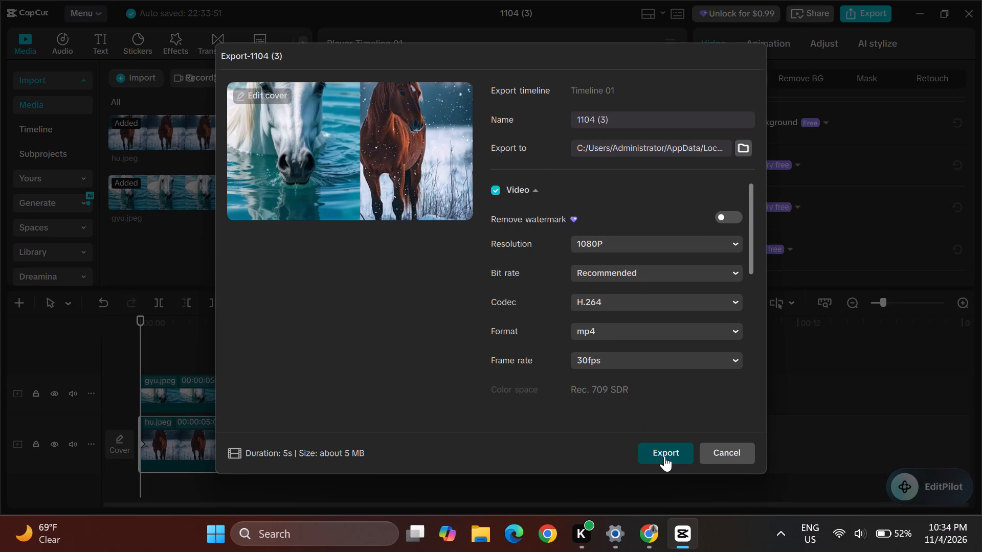
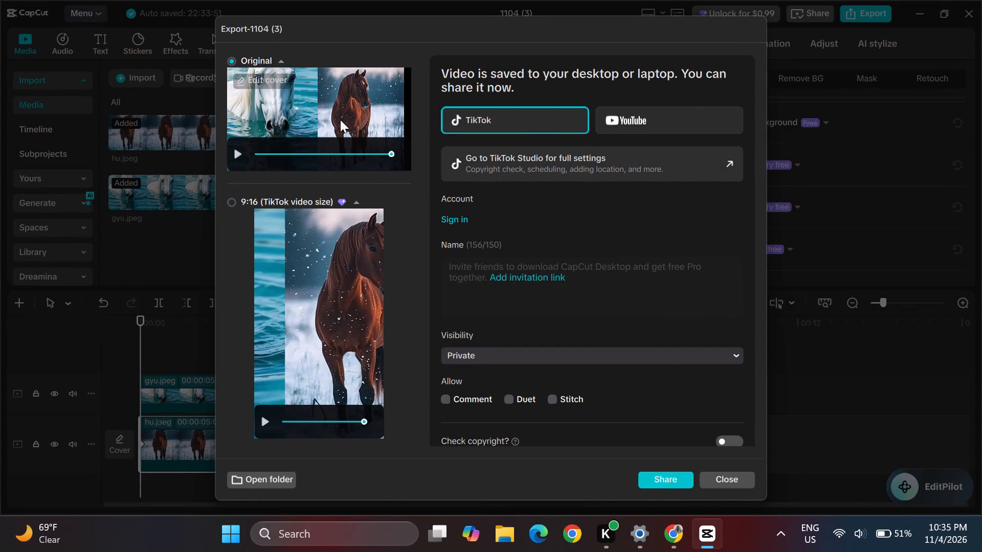
# Open the export folder and play the exported 1104 (3) video to review both horses' zoom-outs.
pyautogui.scroll(3, 324, 304)
pyautogui.scroll(-3, 324, 304)
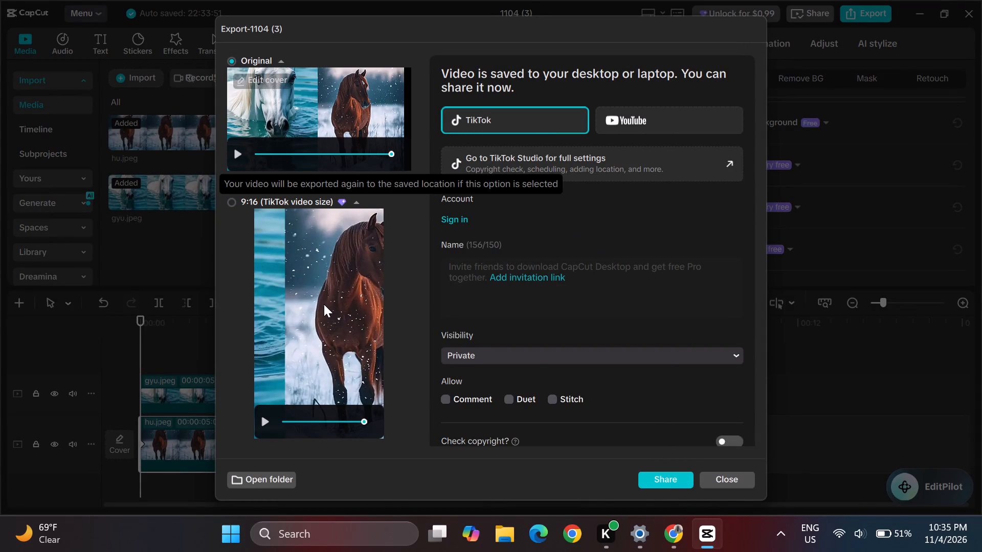
pyautogui.click(248, 487)
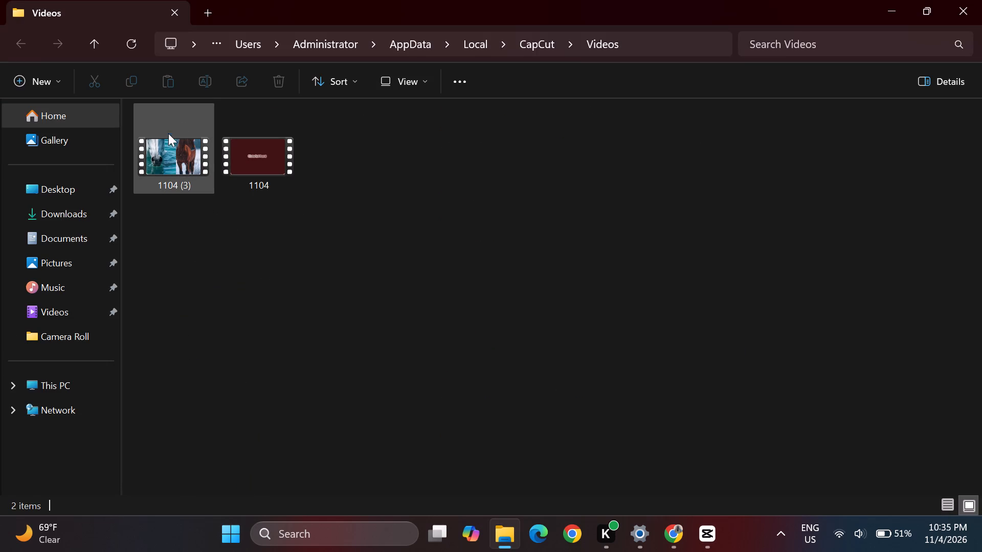
pyautogui.click(168, 159)
pyautogui.doubleClick(168, 159)
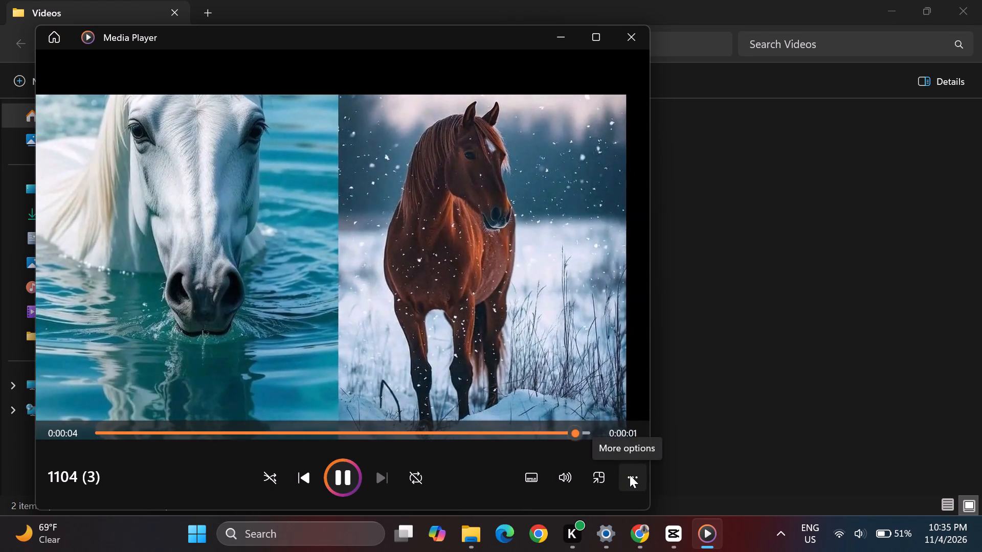
pyautogui.click(630, 475)
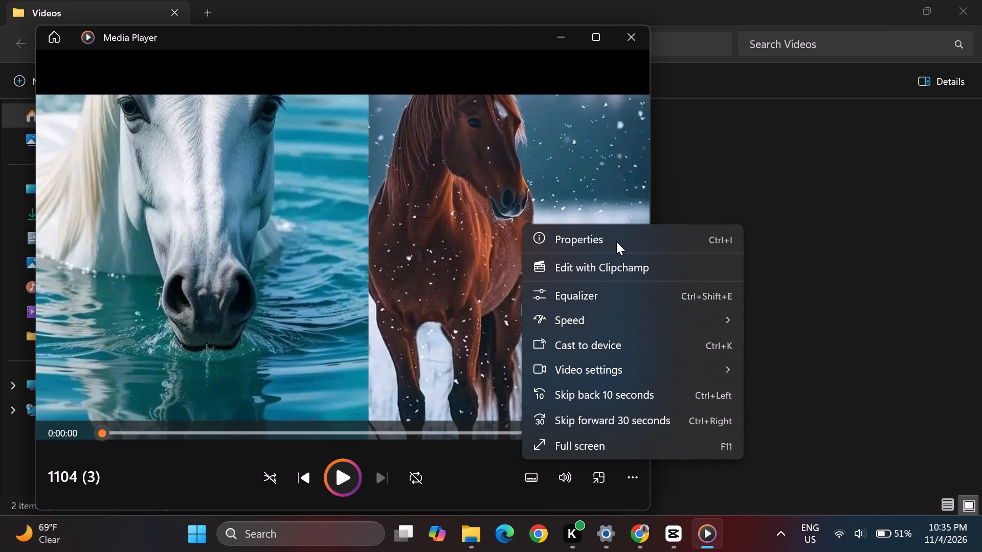
pyautogui.click(451, 191)
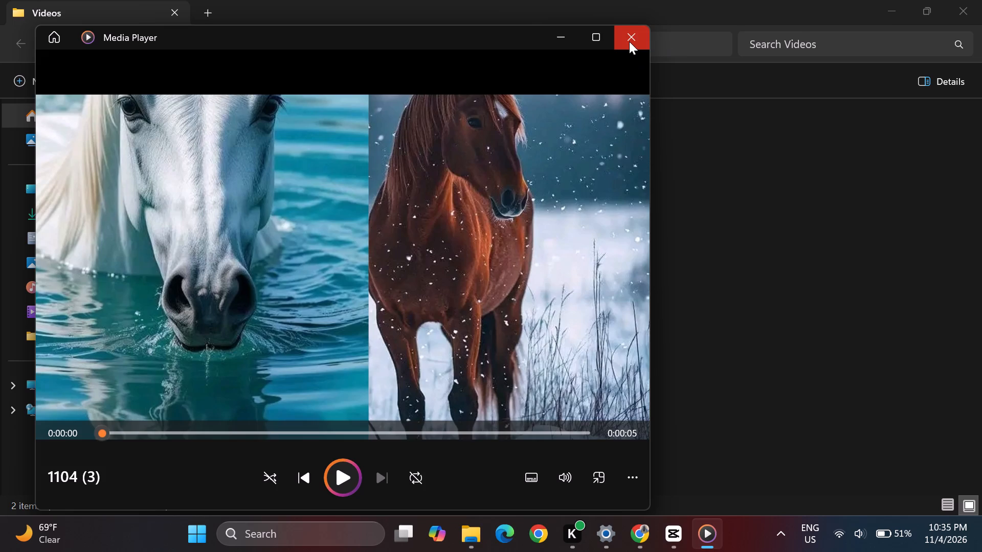
pyautogui.click(629, 41)
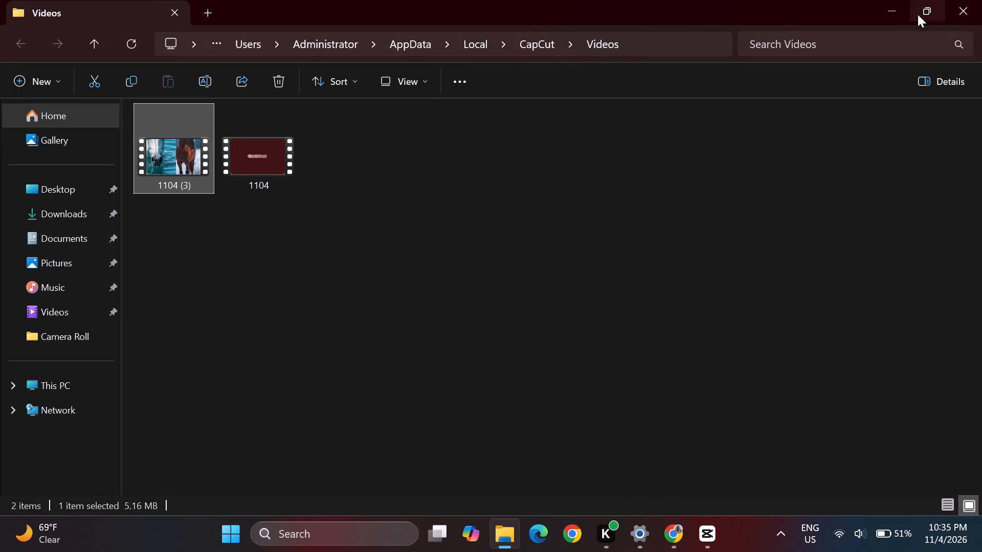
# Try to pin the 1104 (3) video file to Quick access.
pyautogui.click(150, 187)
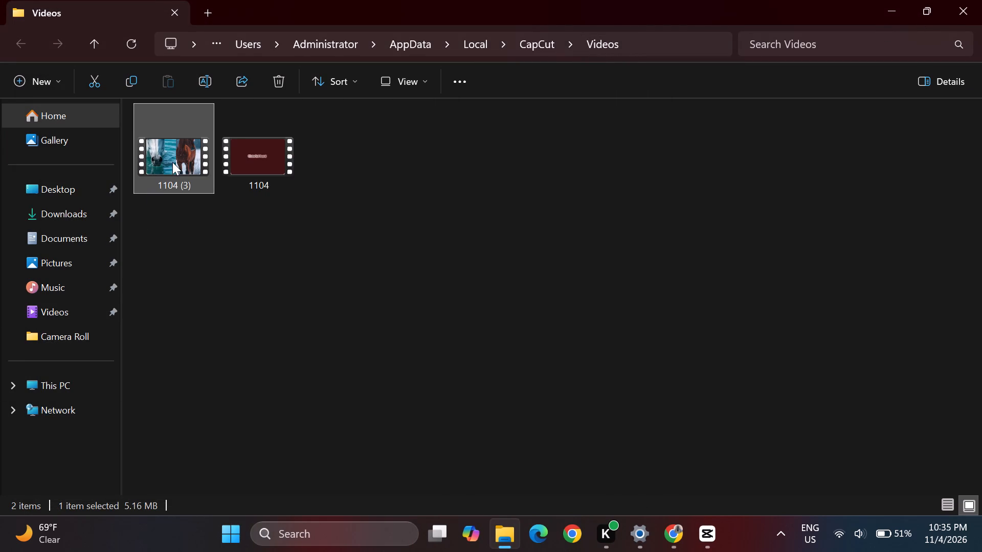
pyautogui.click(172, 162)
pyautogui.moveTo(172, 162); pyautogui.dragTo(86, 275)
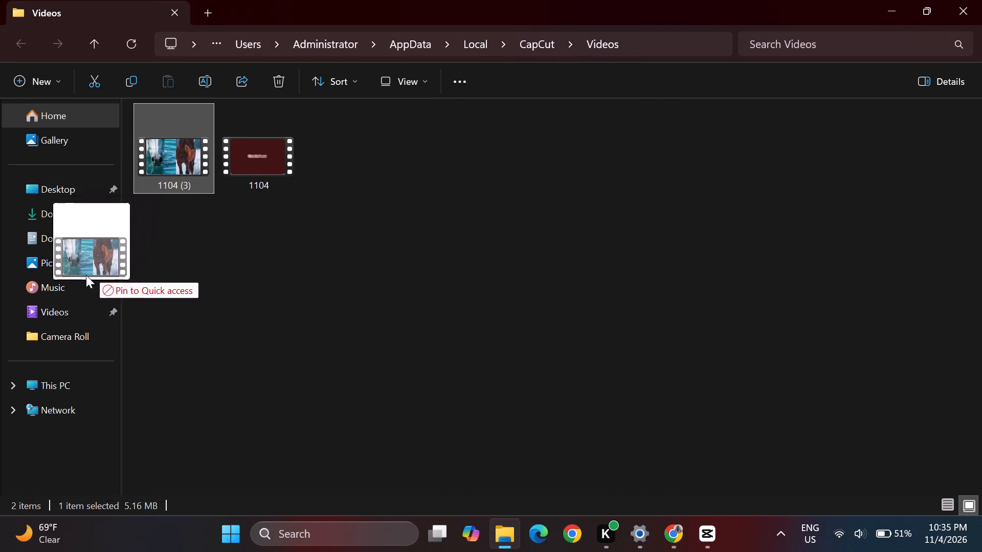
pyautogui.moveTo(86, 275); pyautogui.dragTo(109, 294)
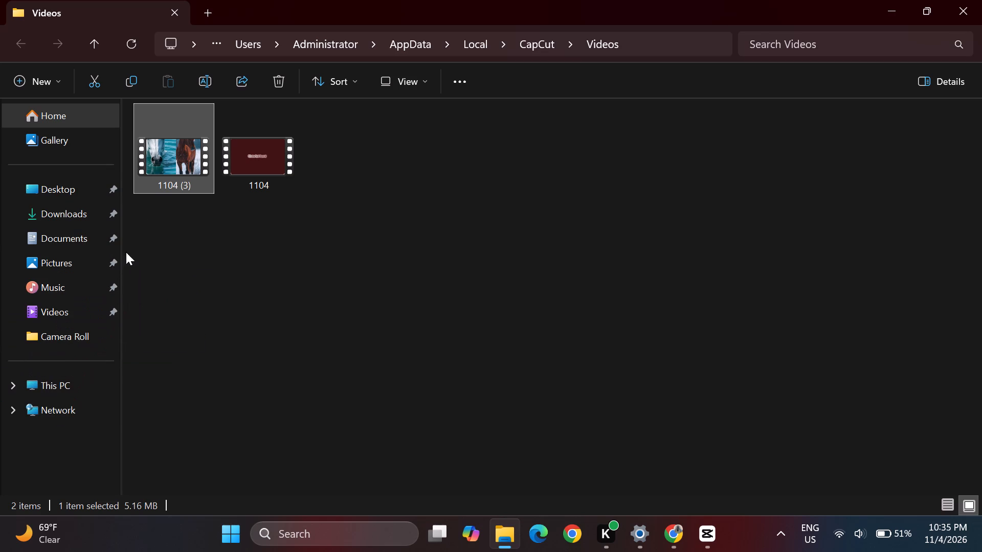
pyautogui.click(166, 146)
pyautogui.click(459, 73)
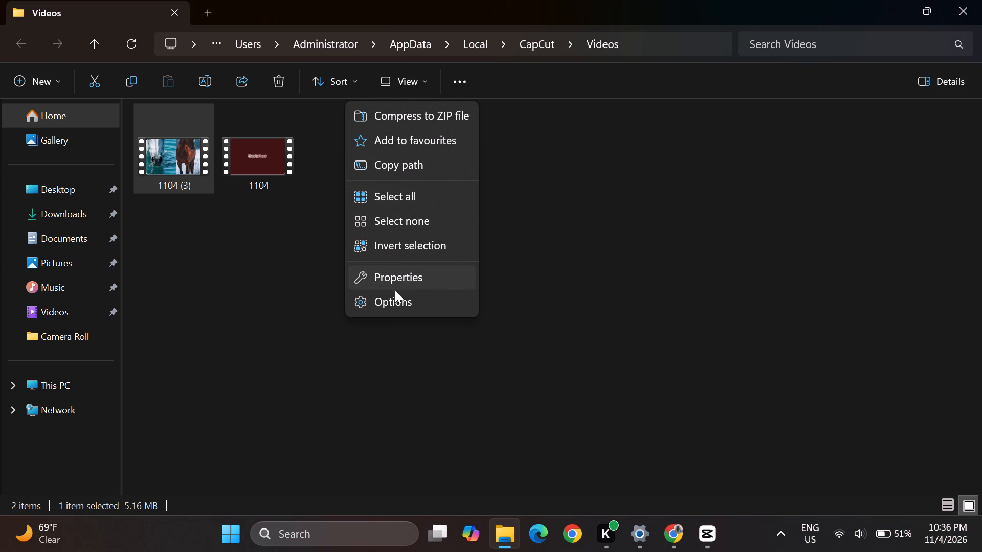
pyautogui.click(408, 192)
# Play the older 1104 video in the export folder to check what it contains.
pyautogui.click(271, 173)
pyautogui.click(271, 173)
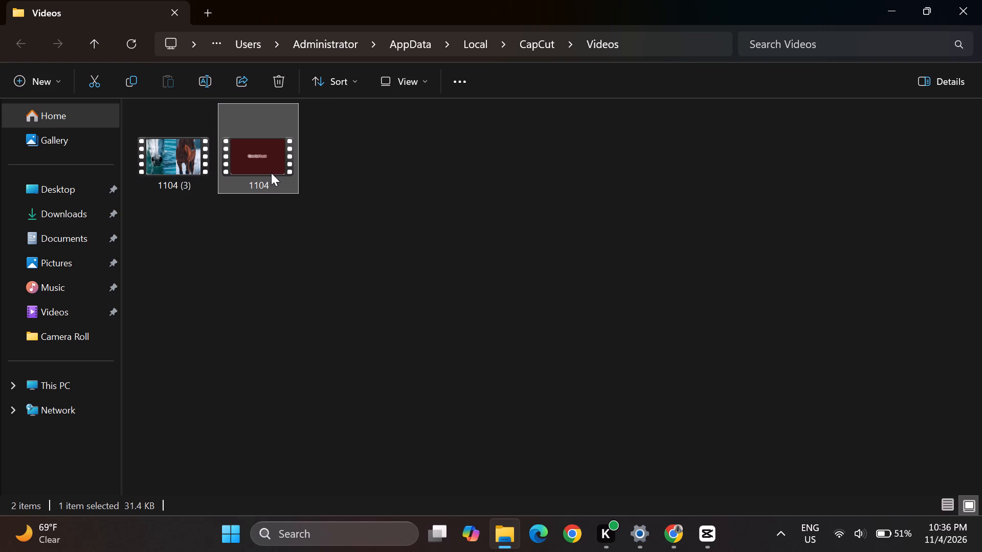
pyautogui.doubleClick(271, 173)
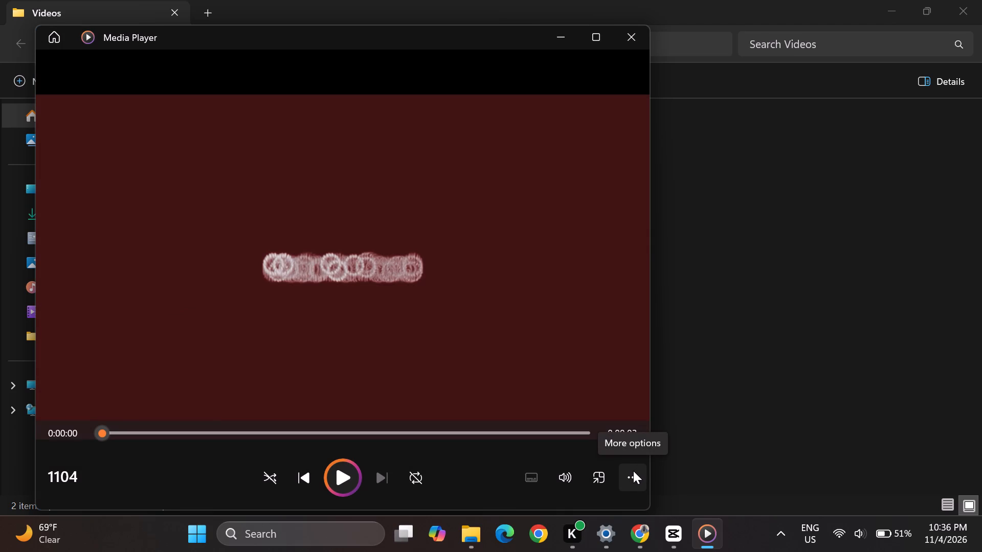
pyautogui.click(633, 471)
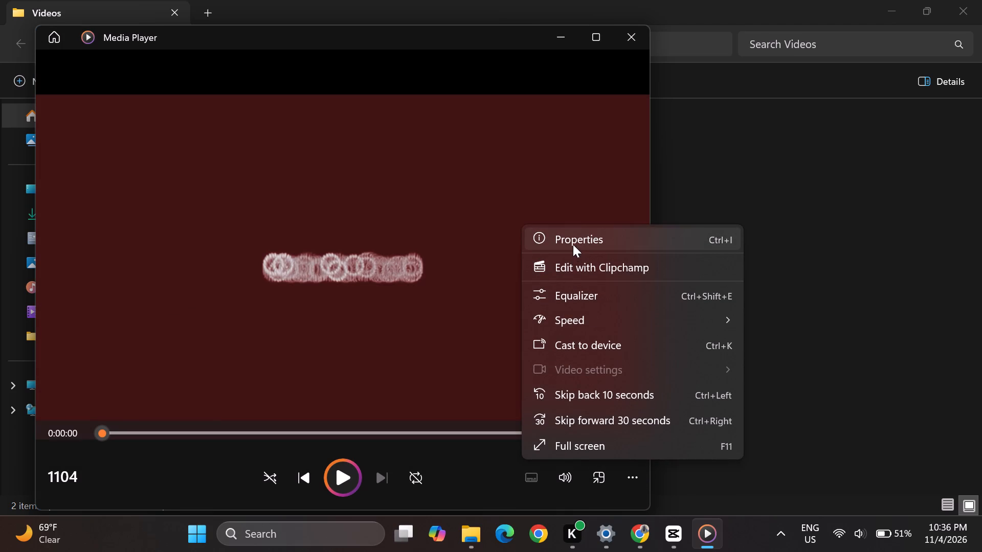
pyautogui.click(678, 183)
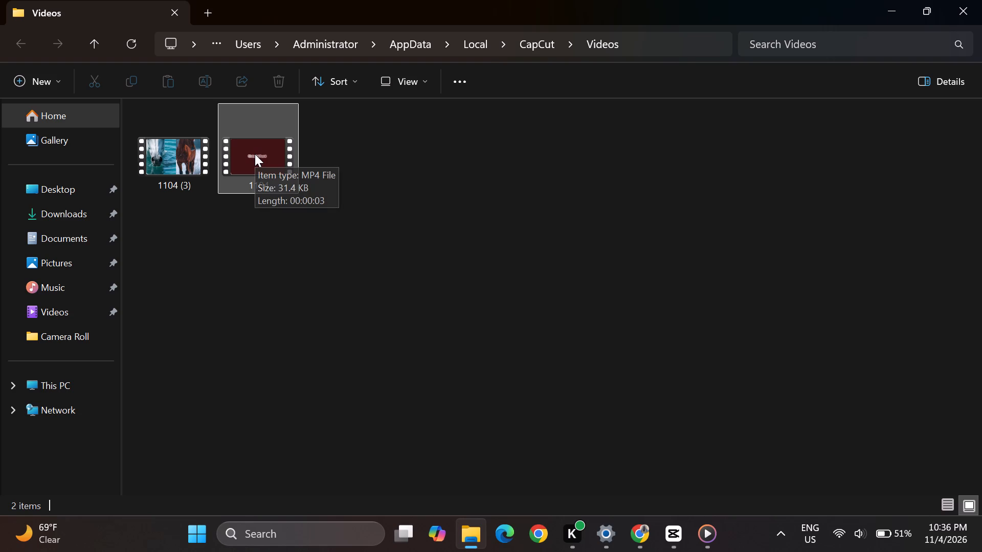
# Delete the older 1104 video from the CapCut Videos folder, leaving 1104 (3) in place.
pyautogui.click(460, 79)
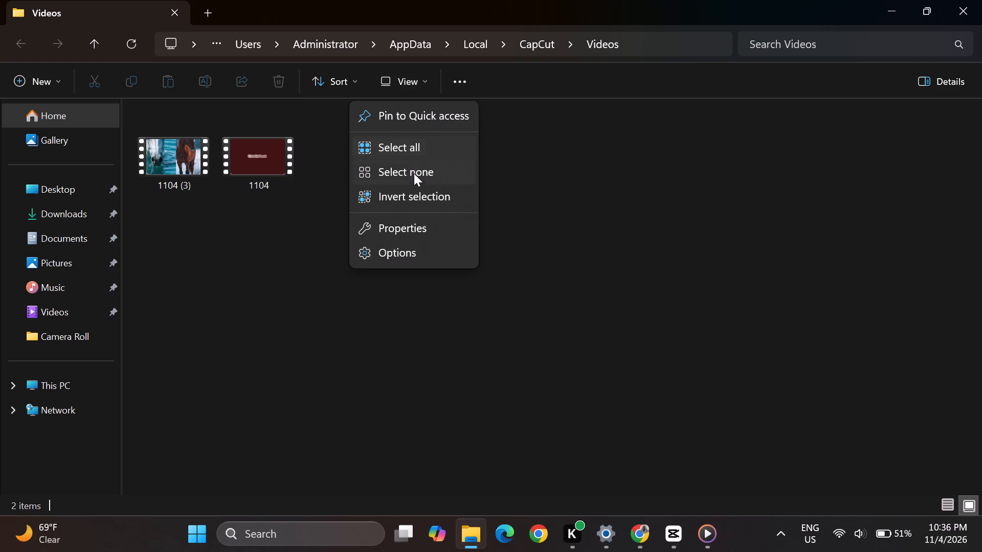
pyautogui.click(320, 260)
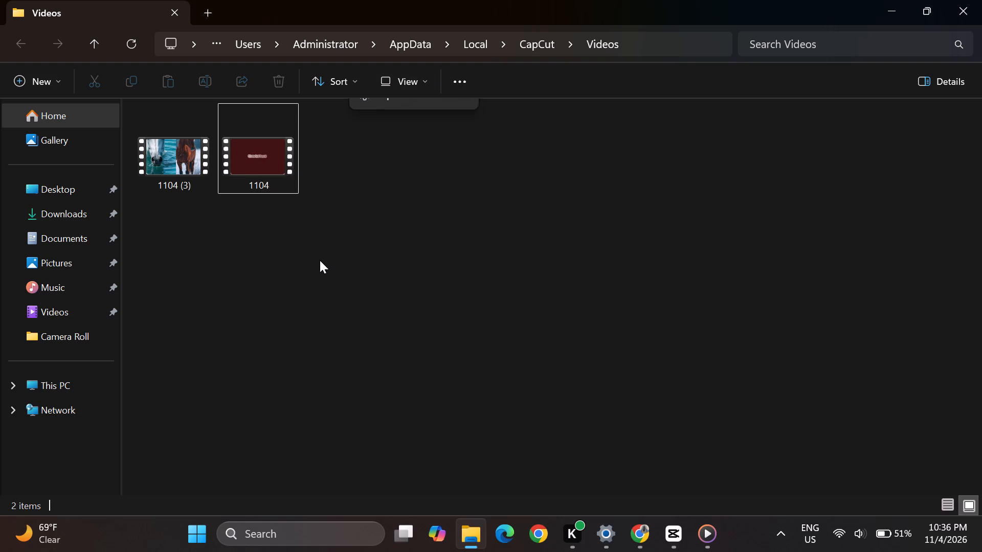
pyautogui.click(278, 172)
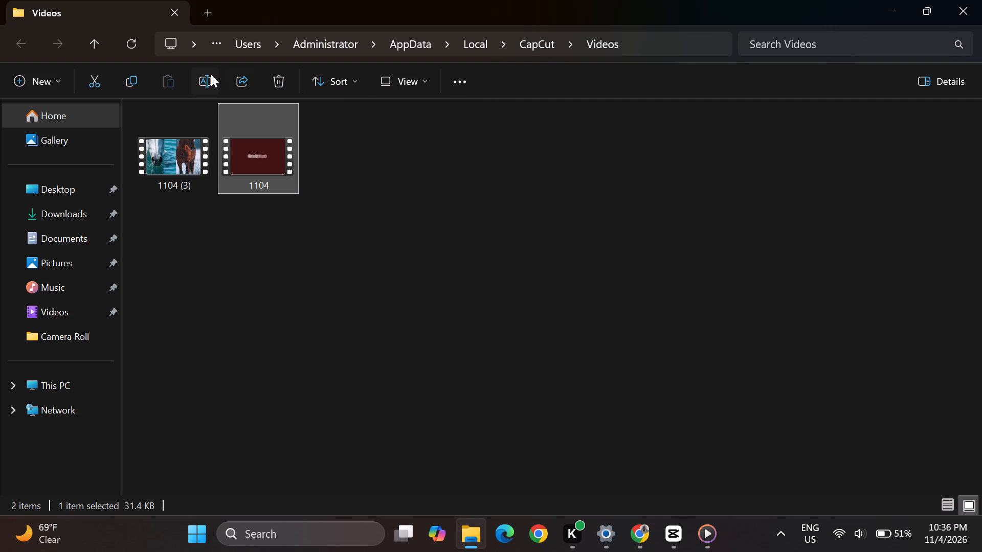
pyautogui.press('BackSpace')
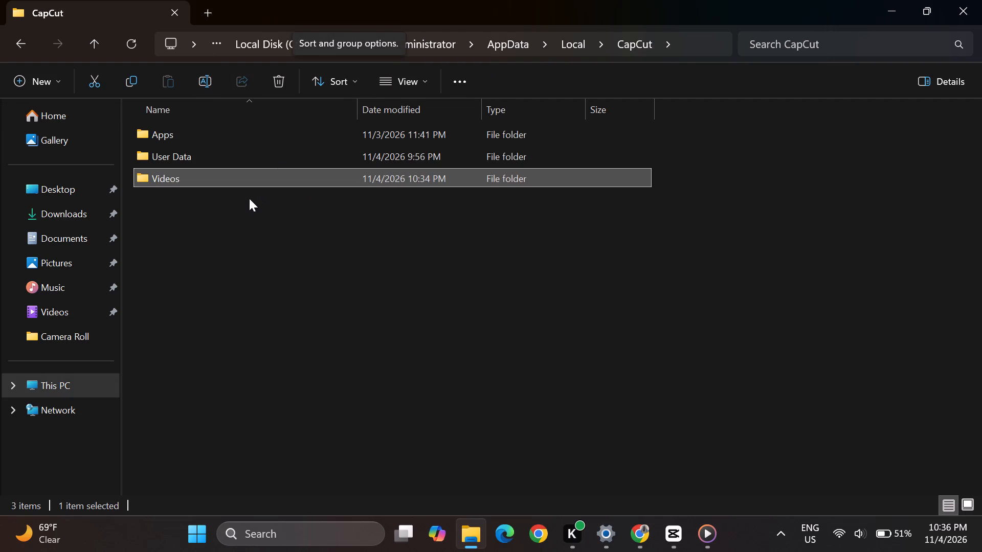
pyautogui.click(247, 187)
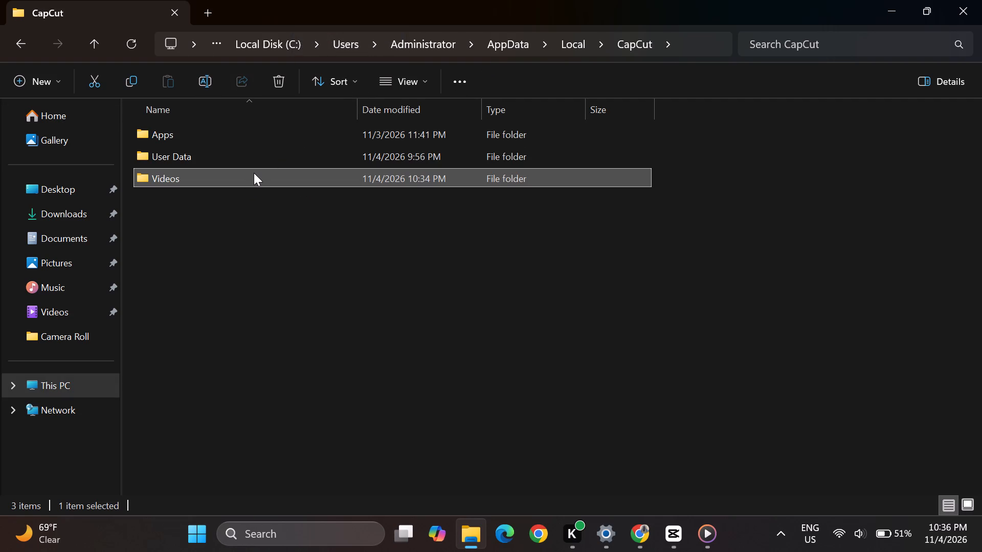
pyautogui.click(254, 173)
pyautogui.doubleClick(254, 173)
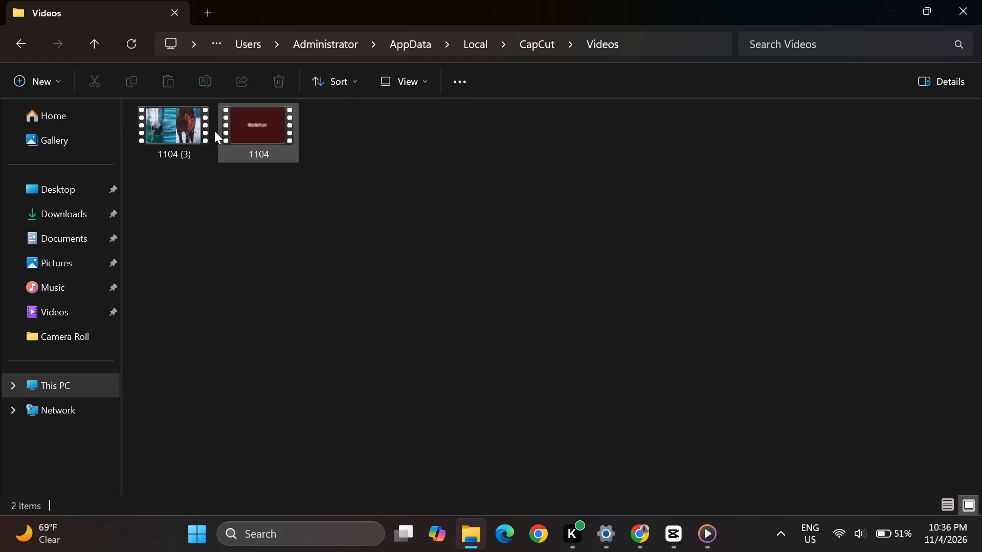
pyautogui.click(262, 125)
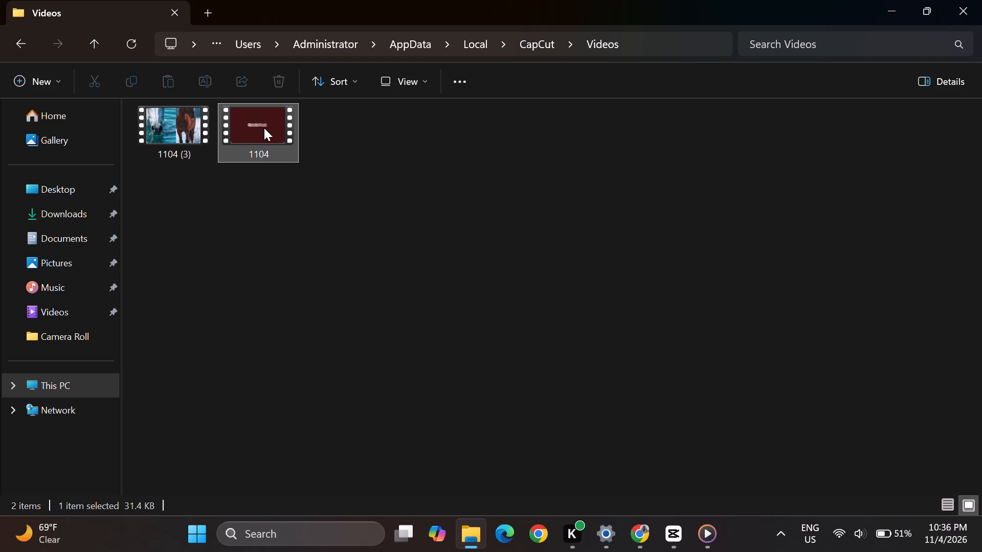
pyautogui.click(277, 78)
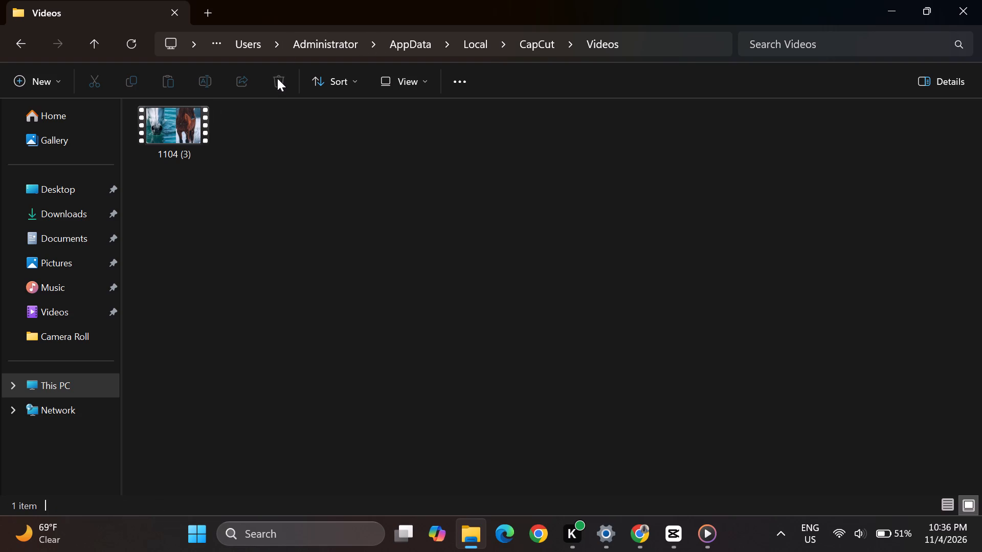
# Go up to the CapCut folder and pin its Videos subfolder to Quick access, between the system Videos folder and Camera Roll.
pyautogui.click(162, 122)
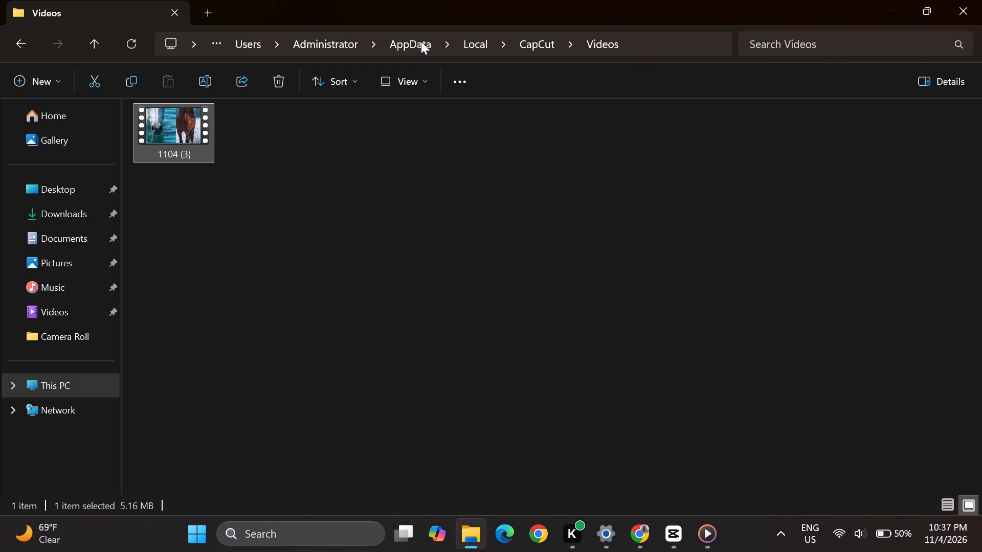
pyautogui.click(534, 42)
pyautogui.moveTo(233, 181); pyautogui.dragTo(59, 316)
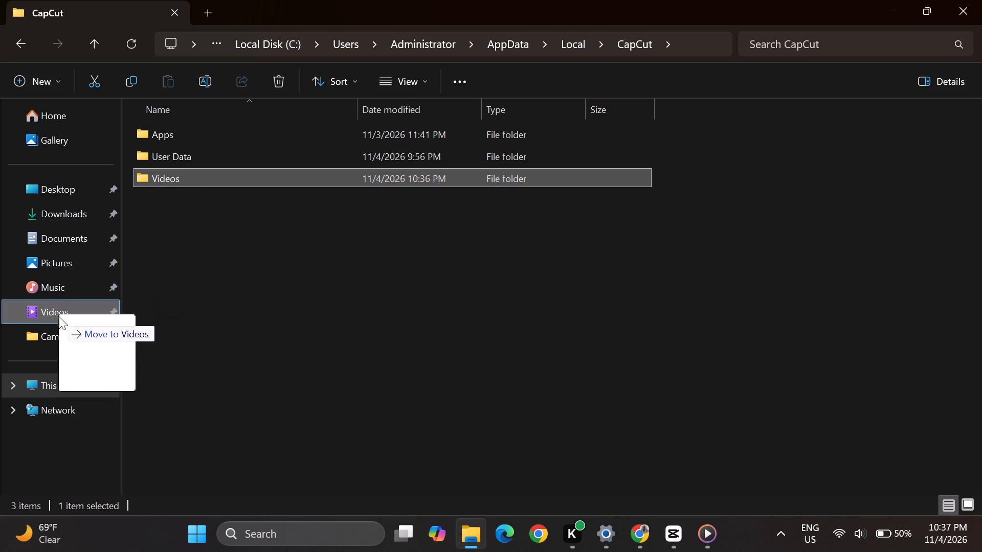
pyautogui.moveTo(59, 316); pyautogui.dragTo(40, 358)
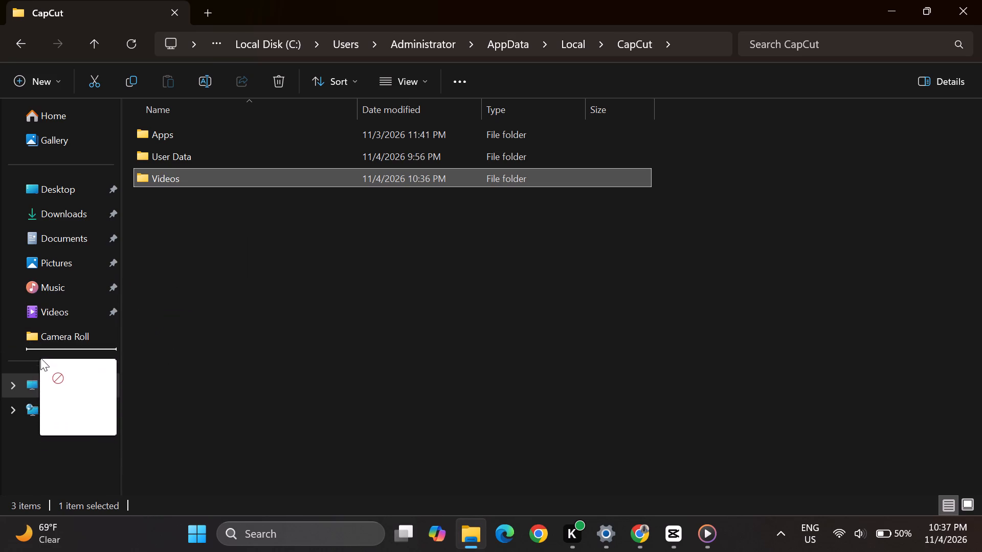
pyautogui.moveTo(40, 358); pyautogui.dragTo(36, 324)
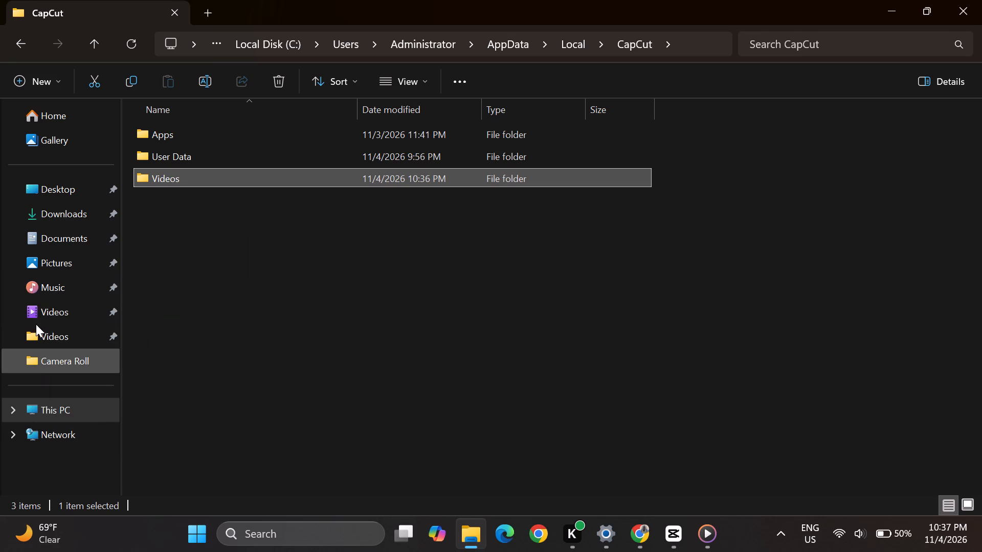
# Open the pinned CapCut Videos folder from Quick access and play the 1104 (3) video again.
pyautogui.click(59, 331)
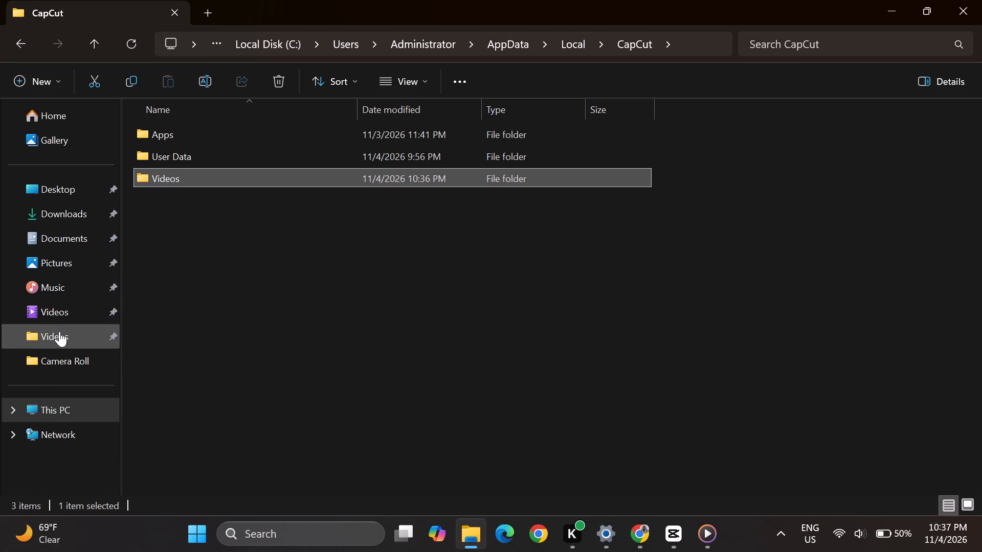
pyautogui.moveTo(59, 331); pyautogui.dragTo(43, 344)
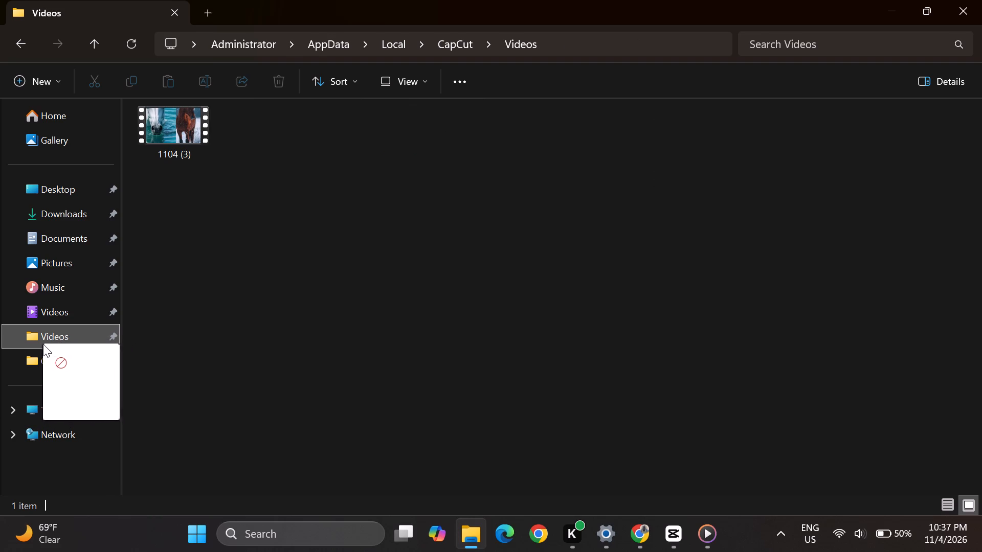
pyautogui.moveTo(43, 344); pyautogui.dragTo(44, 348)
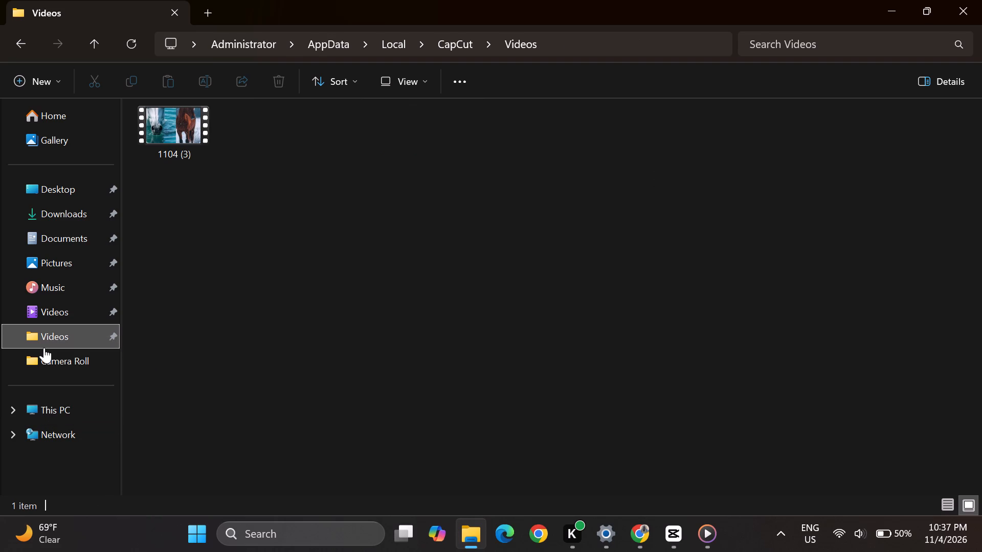
pyautogui.click(197, 125)
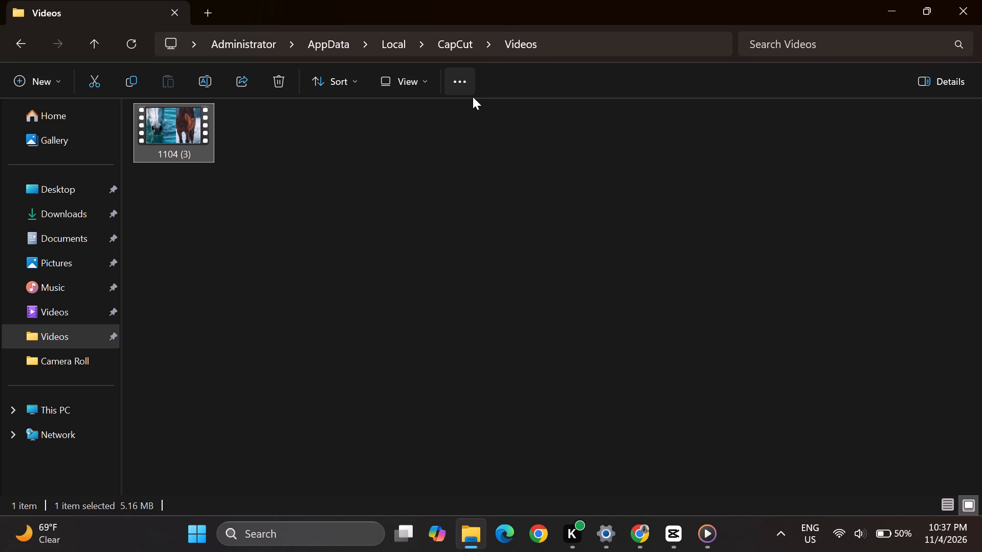
pyautogui.click(461, 77)
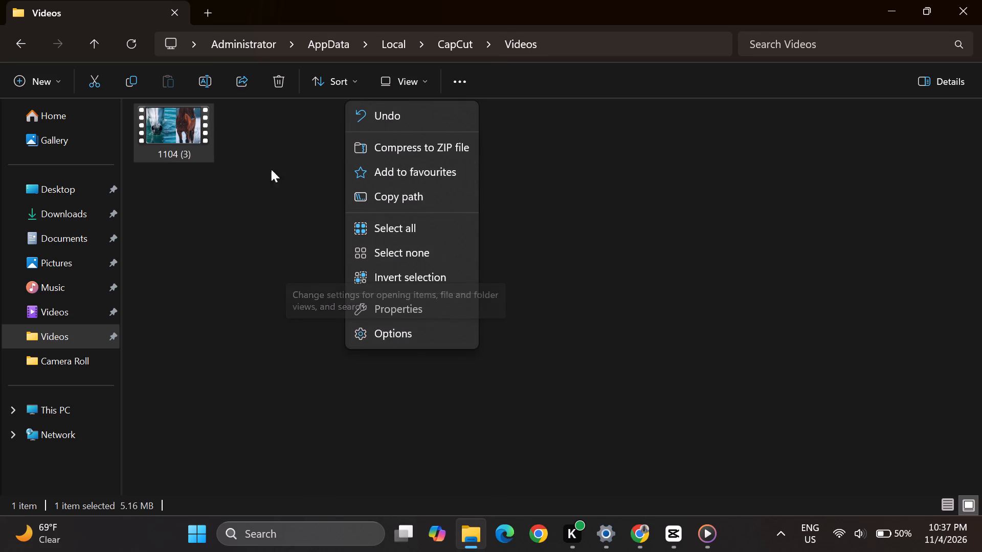
pyautogui.doubleClick(198, 123)
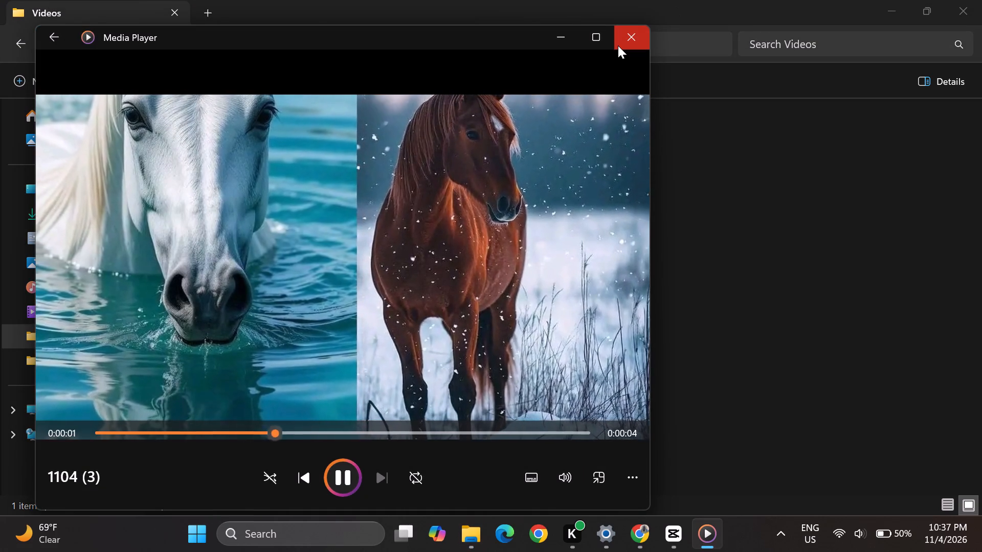
# Close the video player and move the pinned CapCut Videos folder above the system Videos folder in Quick access.
pyautogui.click(620, 32)
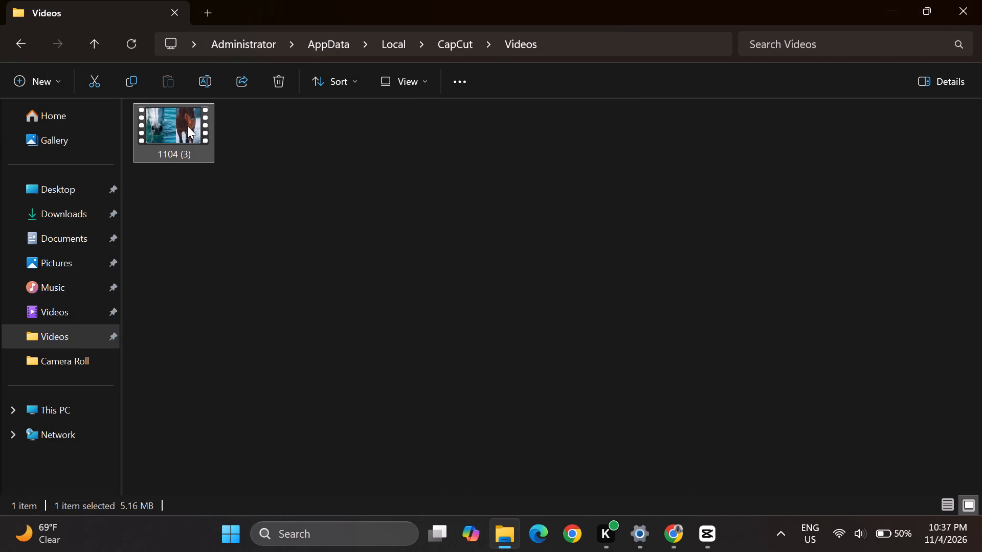
pyautogui.click(93, 331)
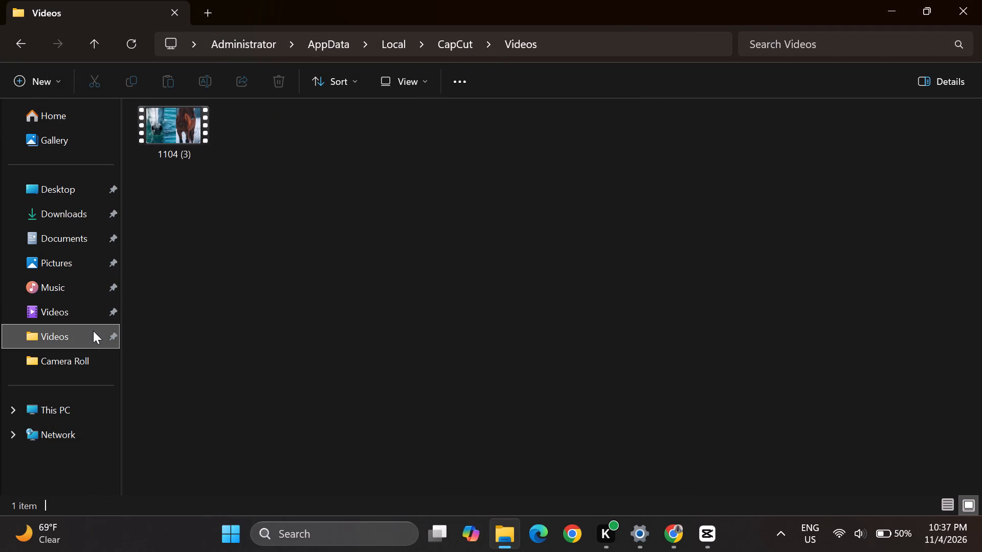
pyautogui.click(93, 331)
pyautogui.moveTo(93, 331); pyautogui.dragTo(113, 296)
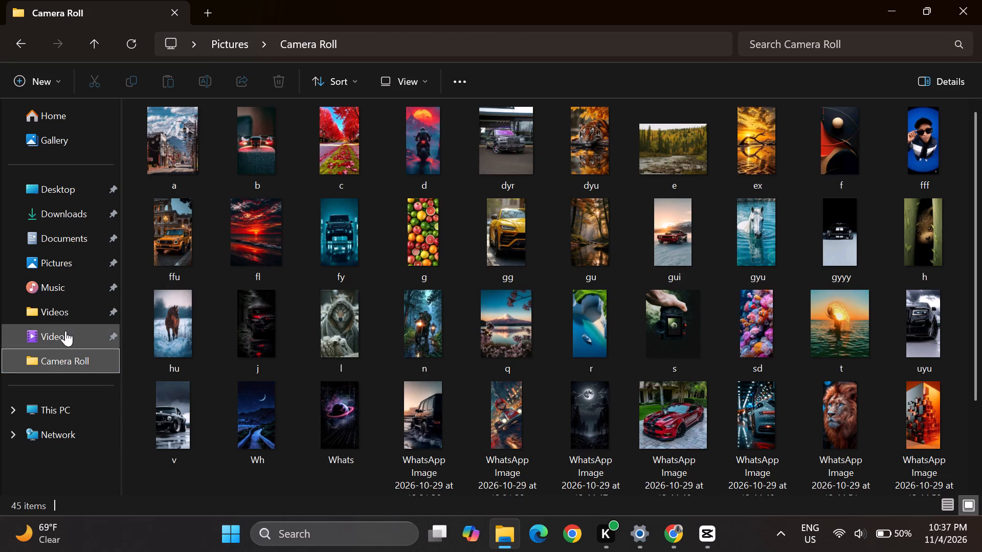
# Copy the 1104 (3) video from the pinned CapCut Videos folder into the Camera Roll folder.
pyautogui.click(68, 313)
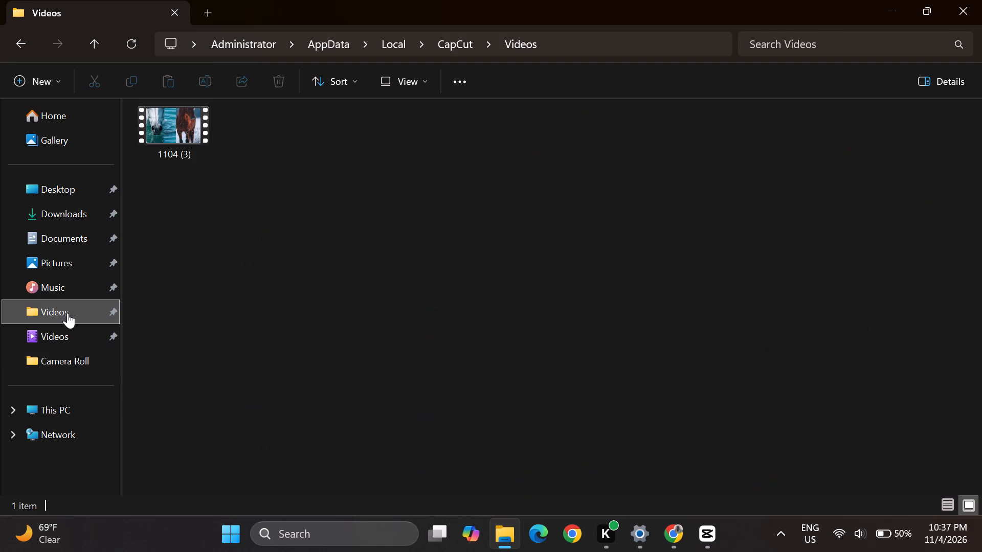
pyautogui.click(173, 146)
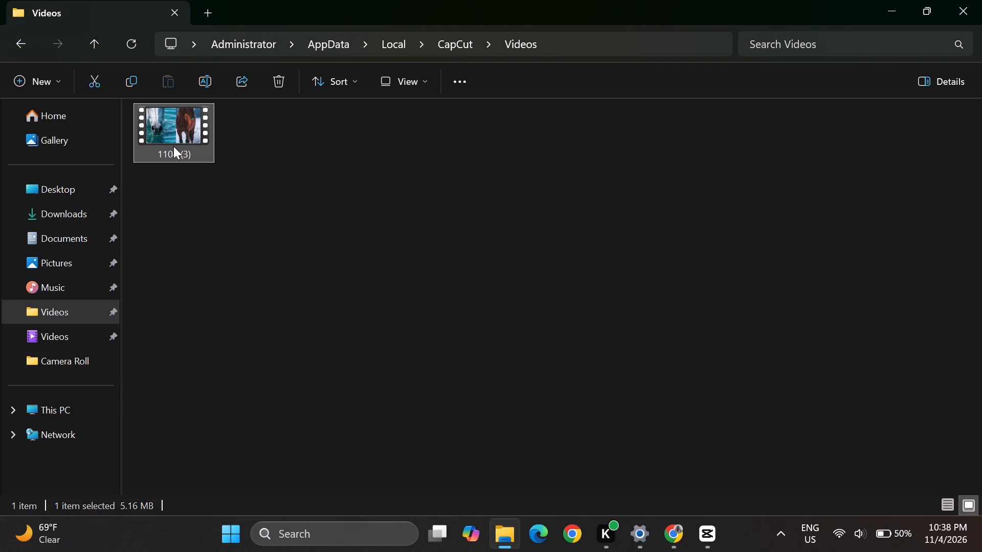
pyautogui.hotkey('ctrl', 'c')
pyautogui.click(75, 368)
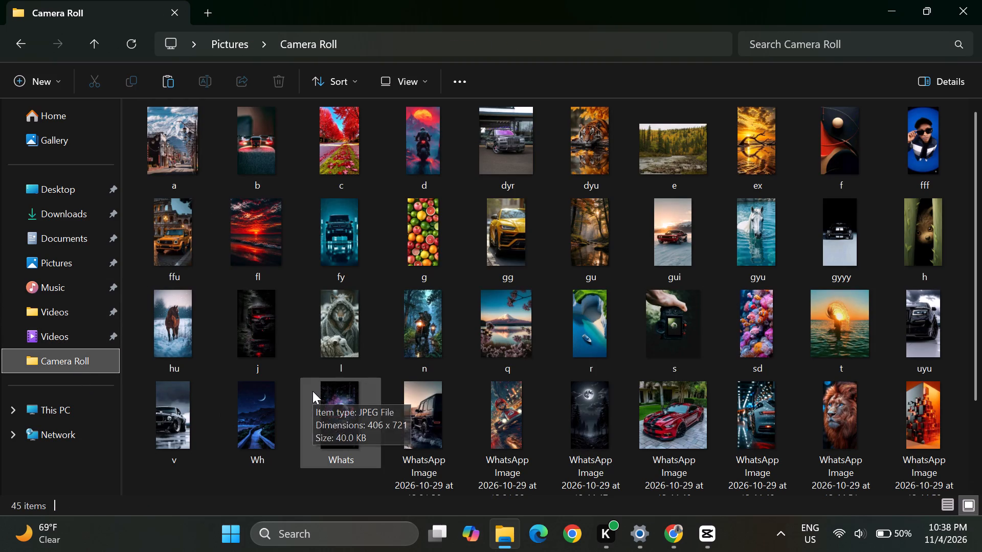
pyautogui.hotkey('ctrl', 'v')
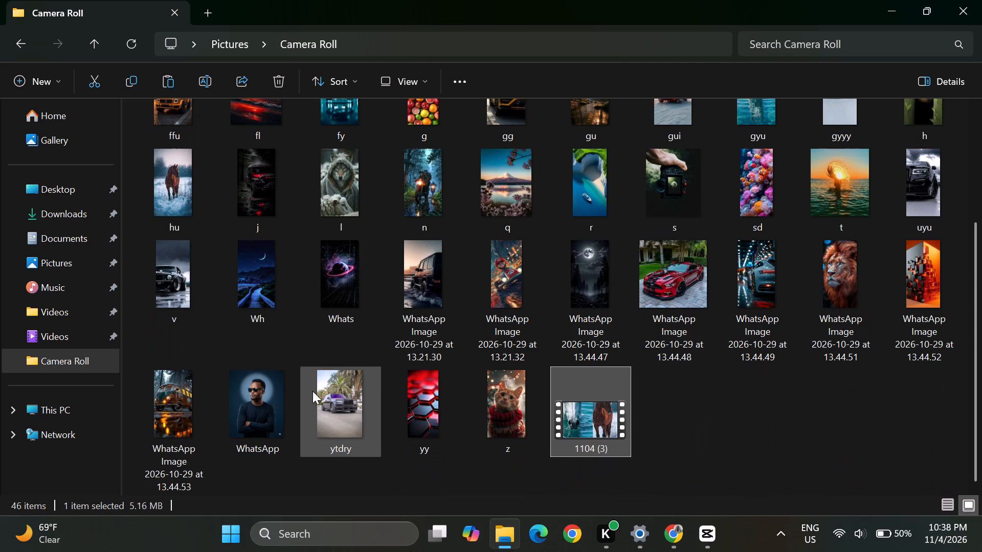
# Play the 1104 (3) copy in Camera Roll to check it, and close the player.
pyautogui.click(595, 430)
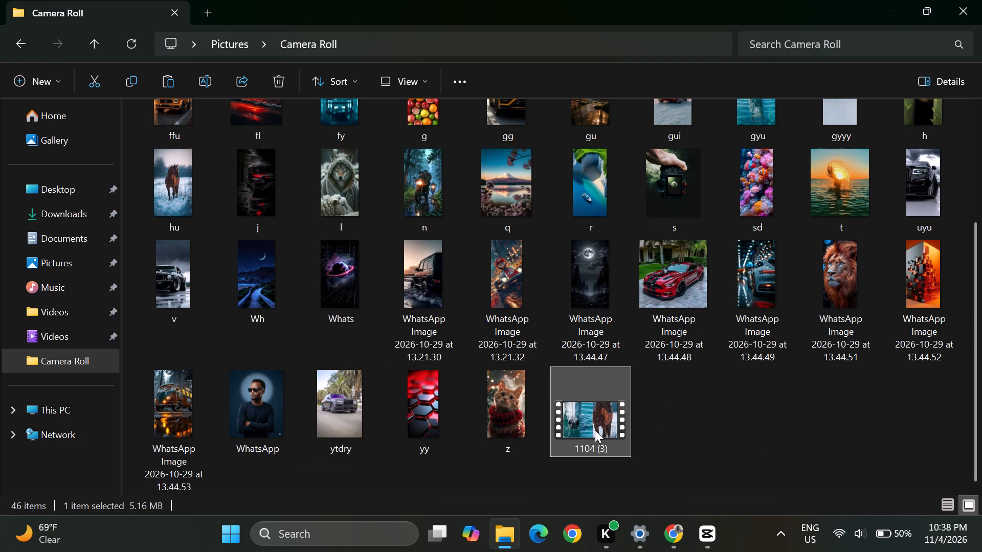
pyautogui.click(595, 430)
pyautogui.doubleClick(595, 430)
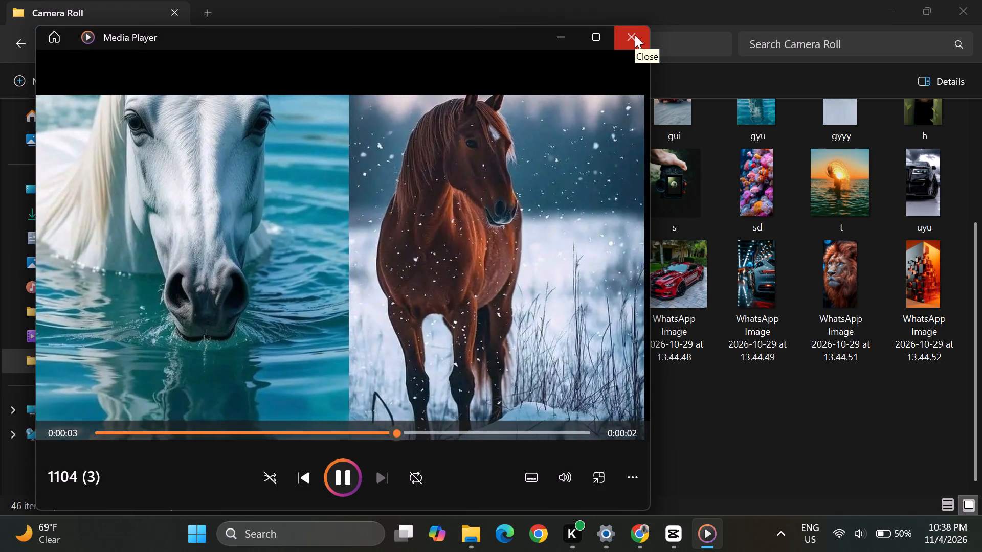
pyautogui.click(635, 35)
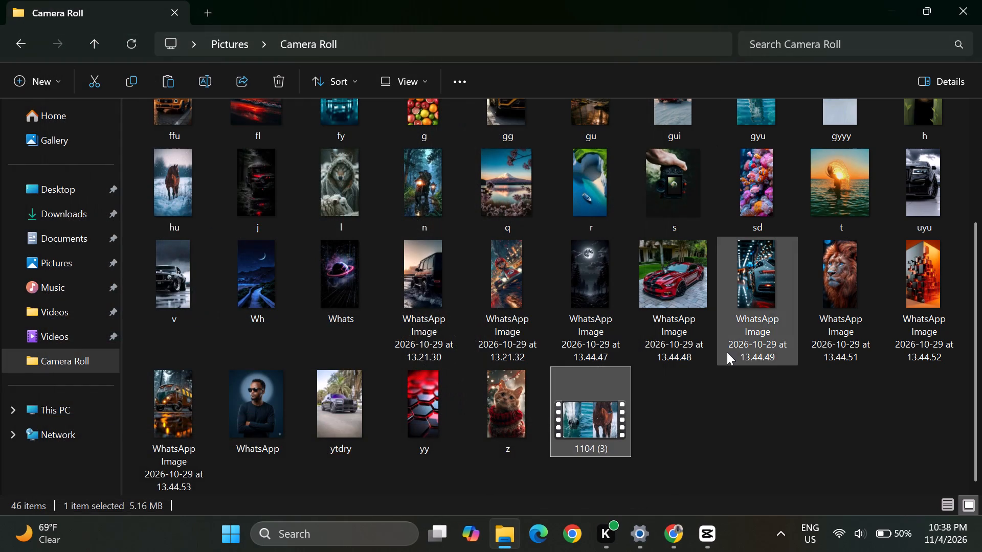
pyautogui.scroll(3, 702, 383)
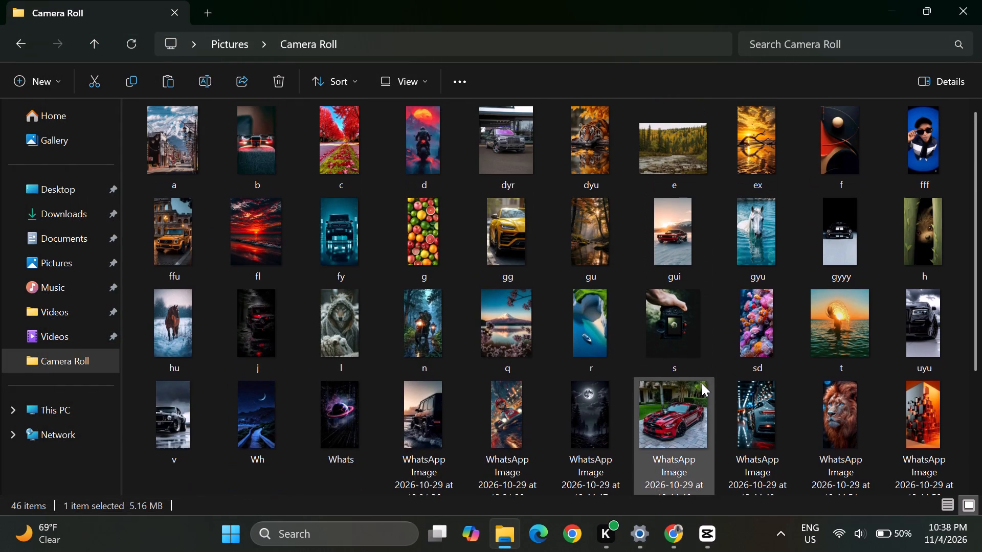
pyautogui.scroll(5, 702, 383)
pyautogui.scroll(-5, 702, 383)
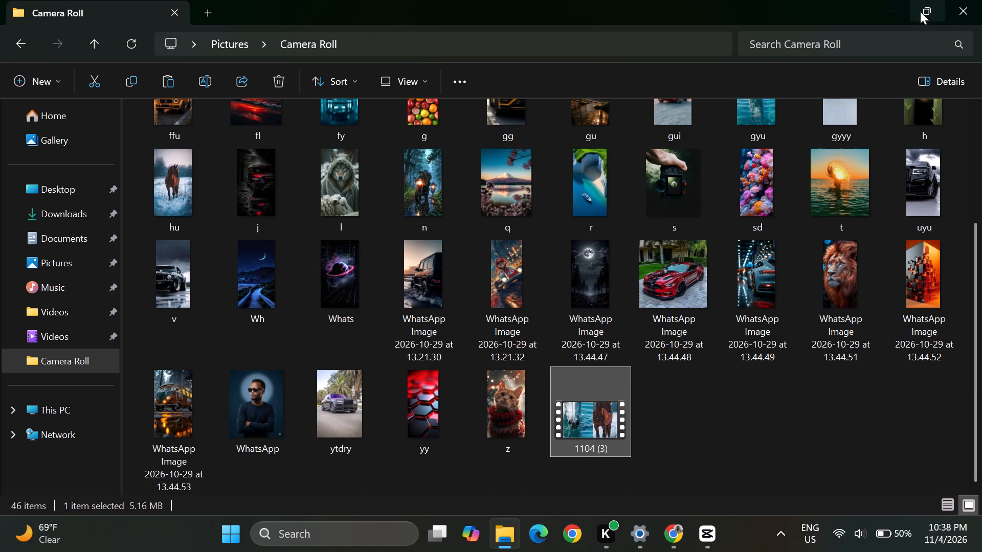
# Minimise the file window to return to CapCut and close the finished Export-1104 (3) dialog.
pyautogui.click(896, 4)
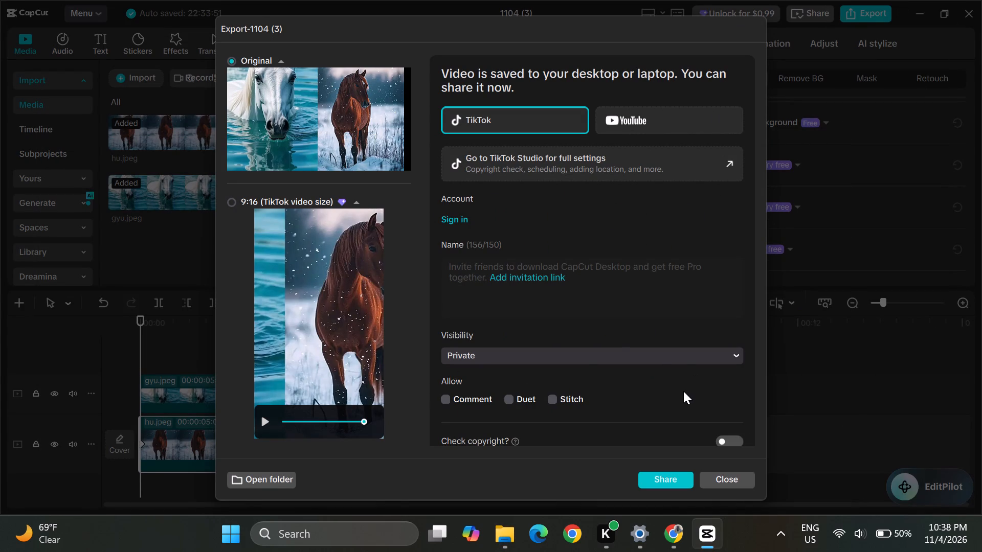
pyautogui.click(733, 470)
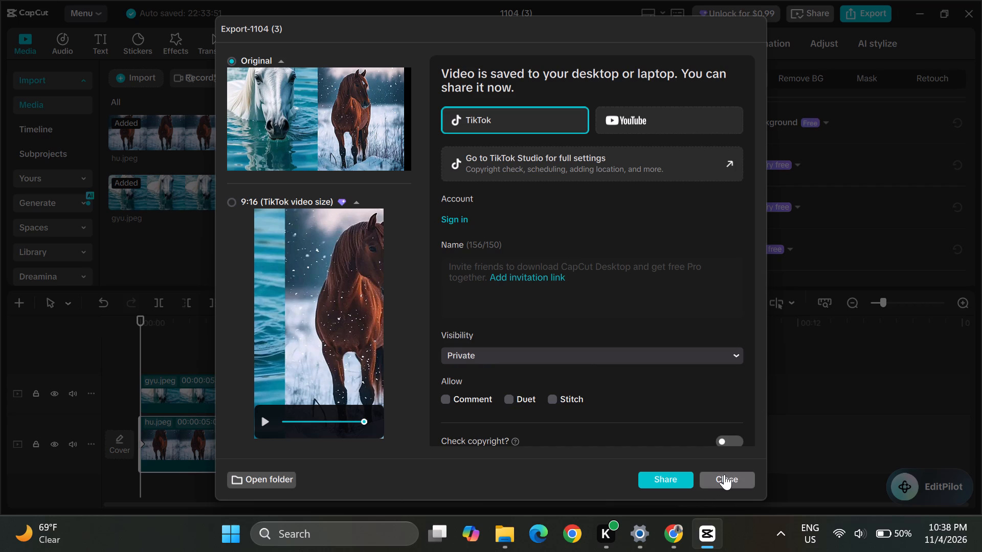
pyautogui.click(724, 474)
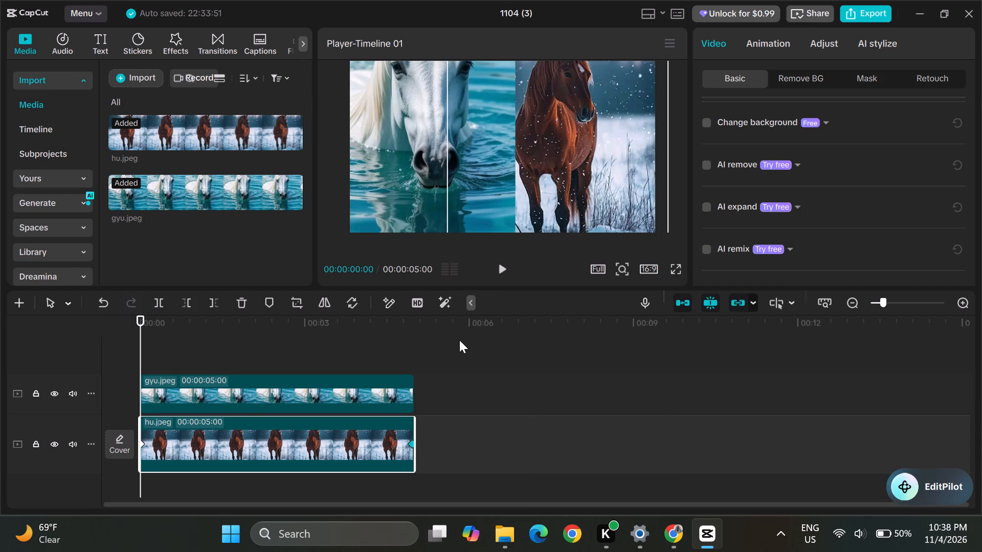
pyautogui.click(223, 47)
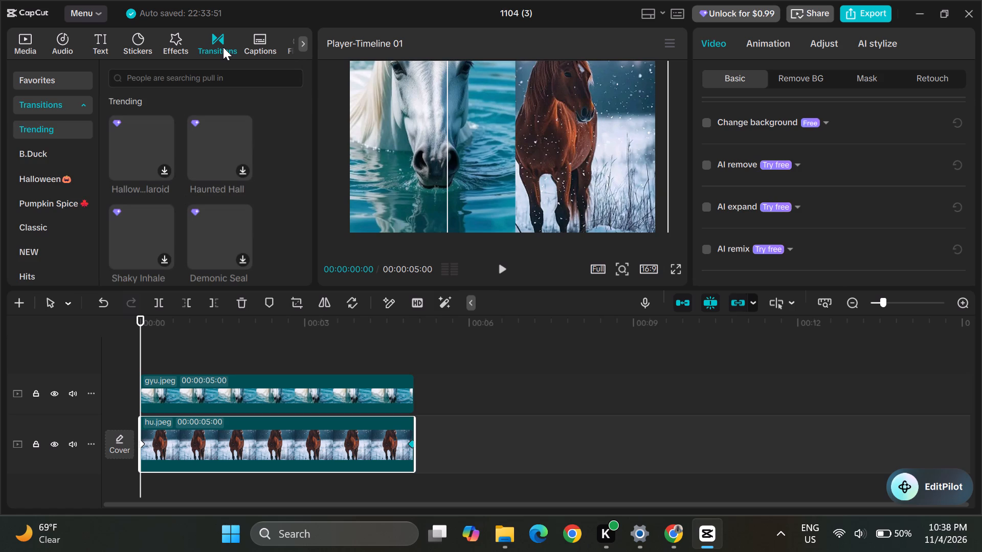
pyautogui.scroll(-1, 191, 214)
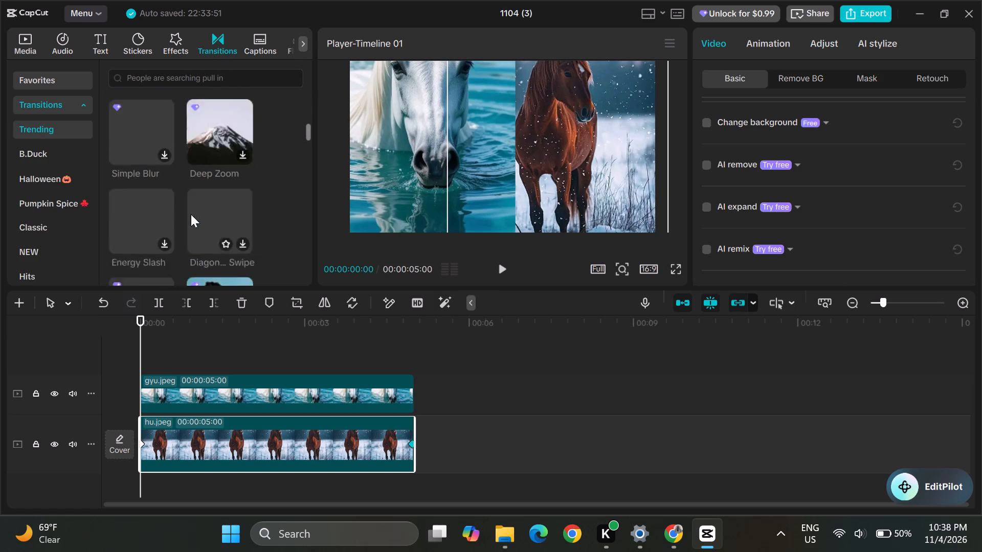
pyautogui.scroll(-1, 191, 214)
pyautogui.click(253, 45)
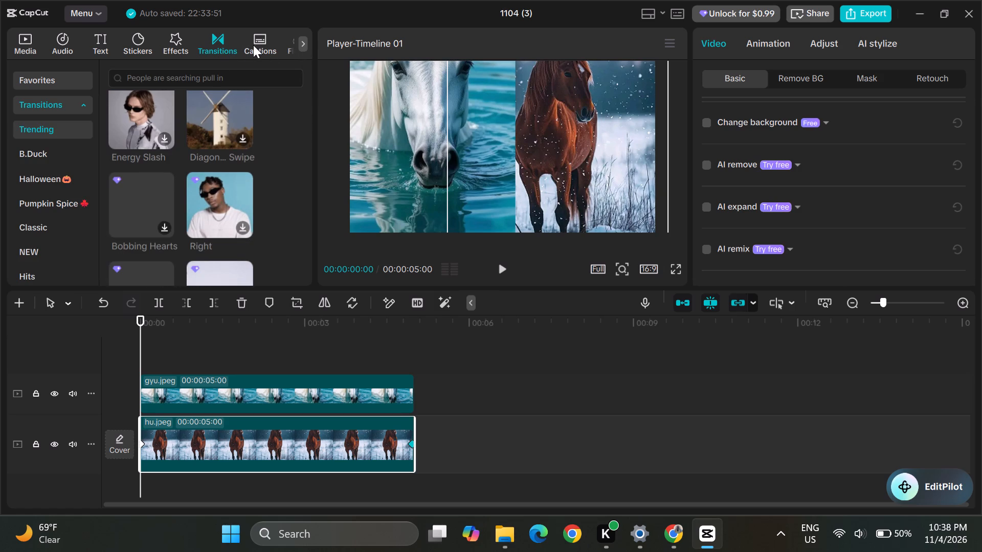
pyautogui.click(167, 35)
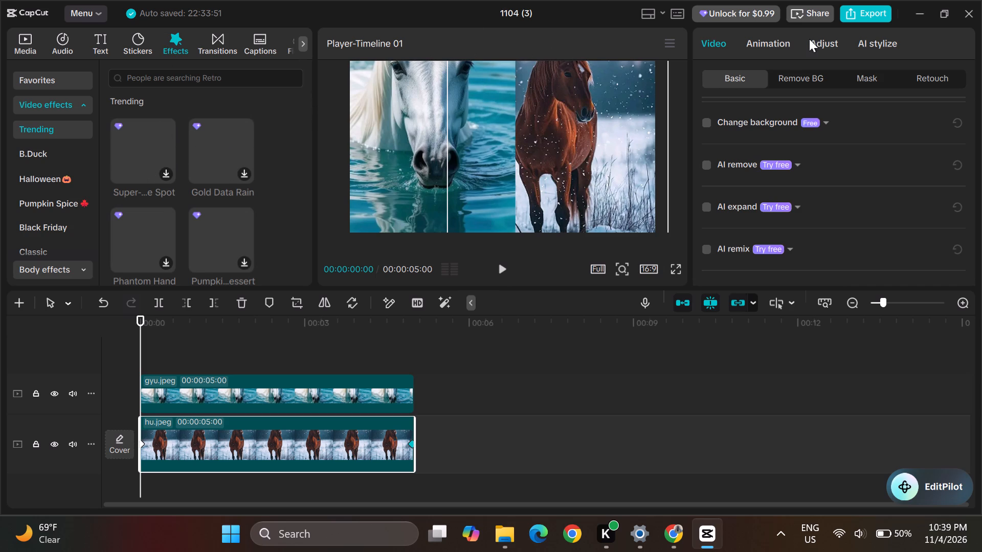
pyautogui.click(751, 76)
# Add a keyframe for all mask settings of the hu.jpeg clip at 00:00:00:00.
pyautogui.click(320, 437)
pyautogui.click(867, 75)
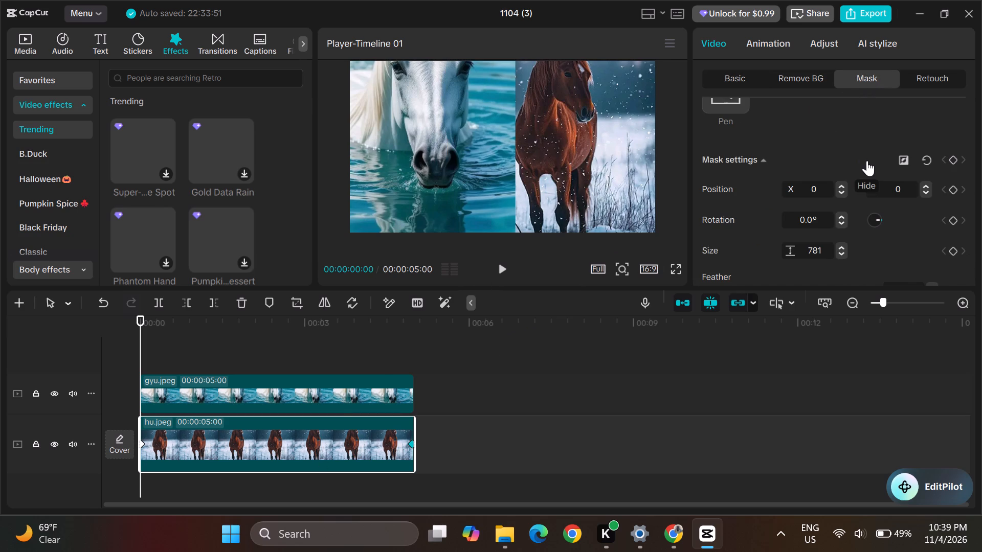
pyautogui.click(867, 160)
pyautogui.scroll(-1, 867, 160)
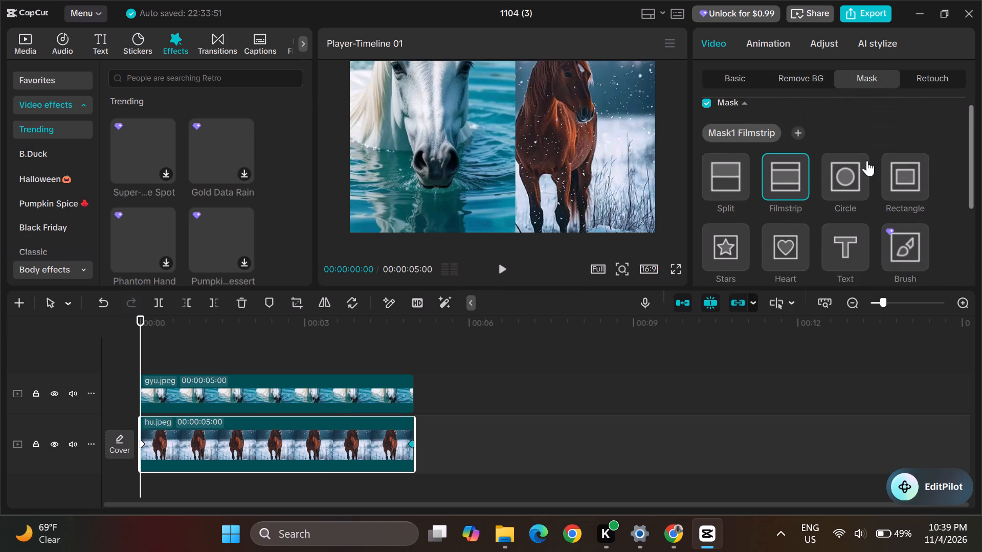
pyautogui.scroll(-1, 867, 160)
pyautogui.click(867, 160)
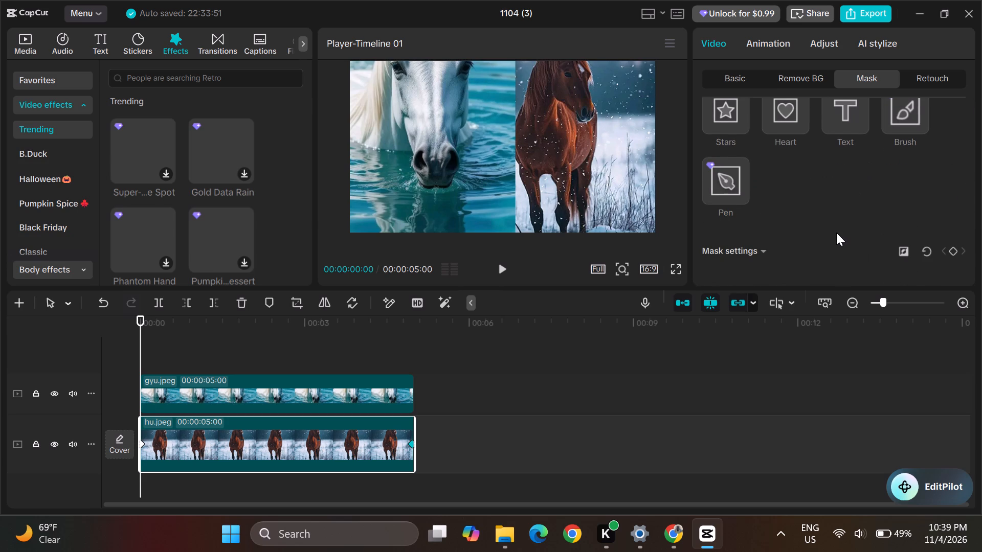
pyautogui.scroll(-1, 836, 233)
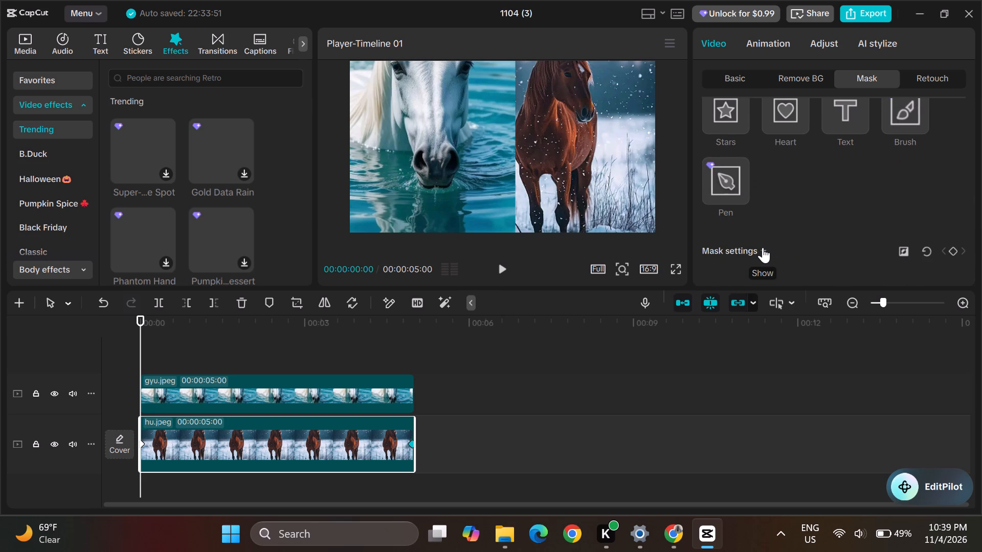
pyautogui.click(763, 247)
pyautogui.scroll(-1, 786, 232)
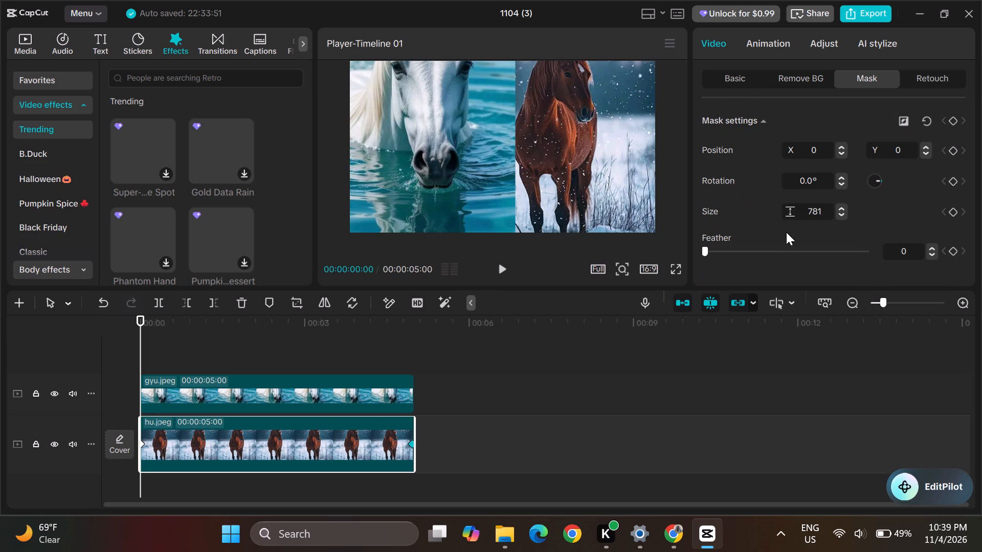
pyautogui.click(954, 120)
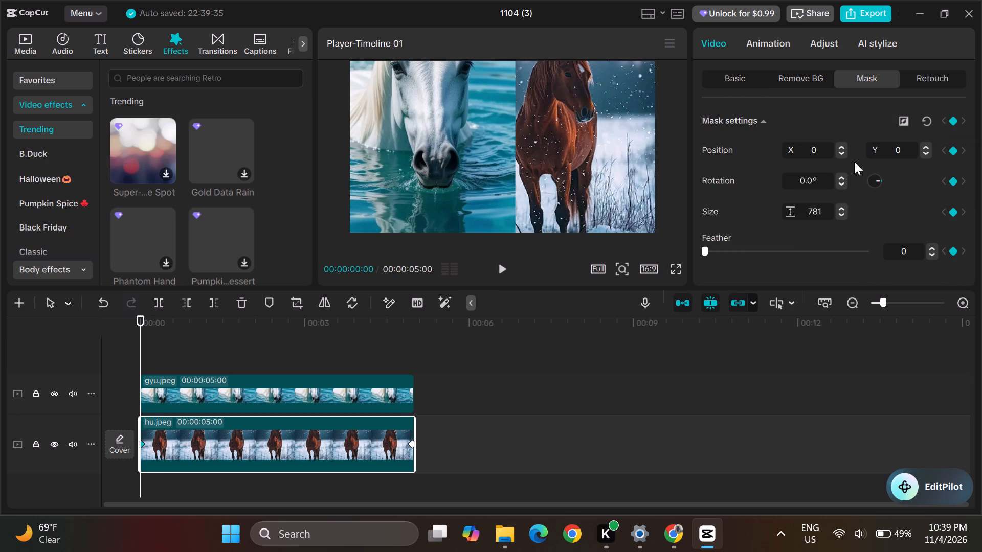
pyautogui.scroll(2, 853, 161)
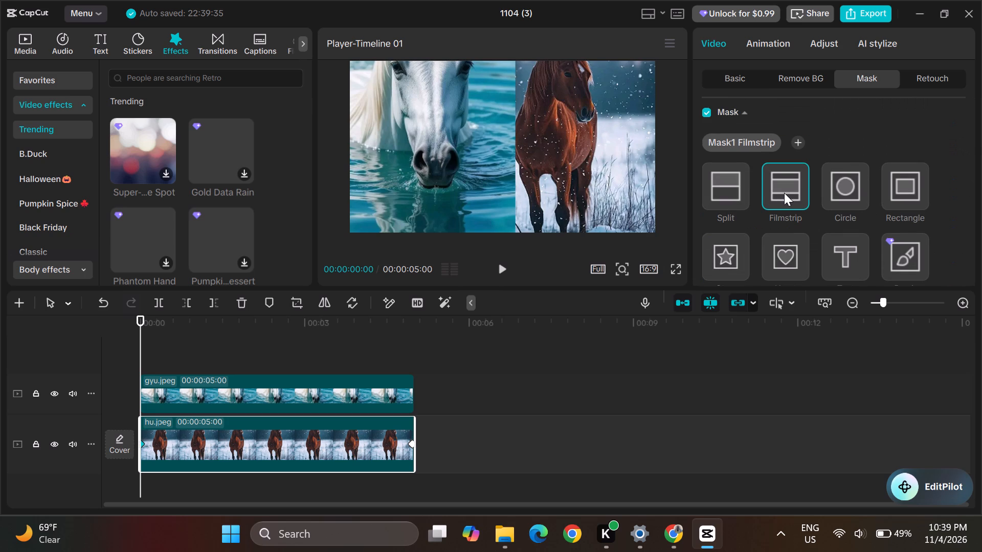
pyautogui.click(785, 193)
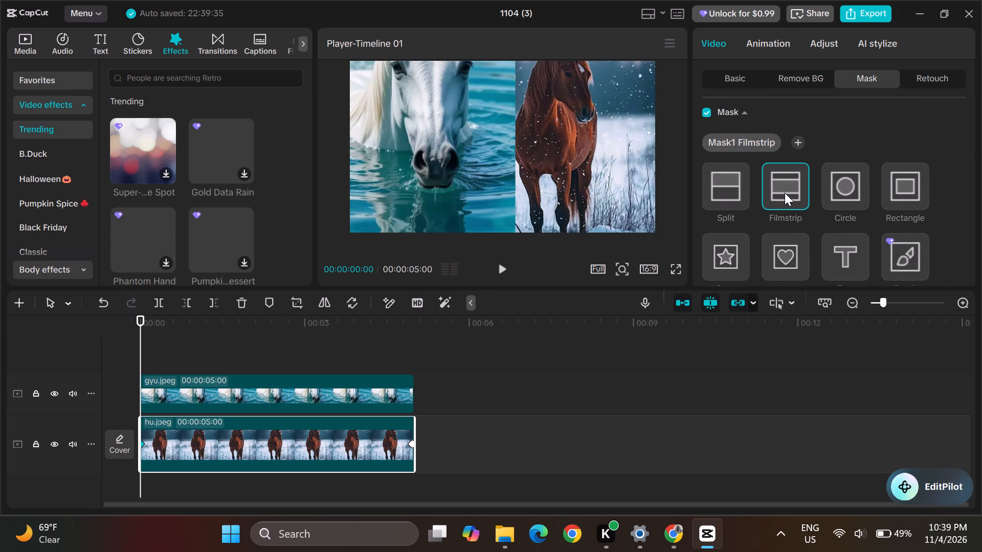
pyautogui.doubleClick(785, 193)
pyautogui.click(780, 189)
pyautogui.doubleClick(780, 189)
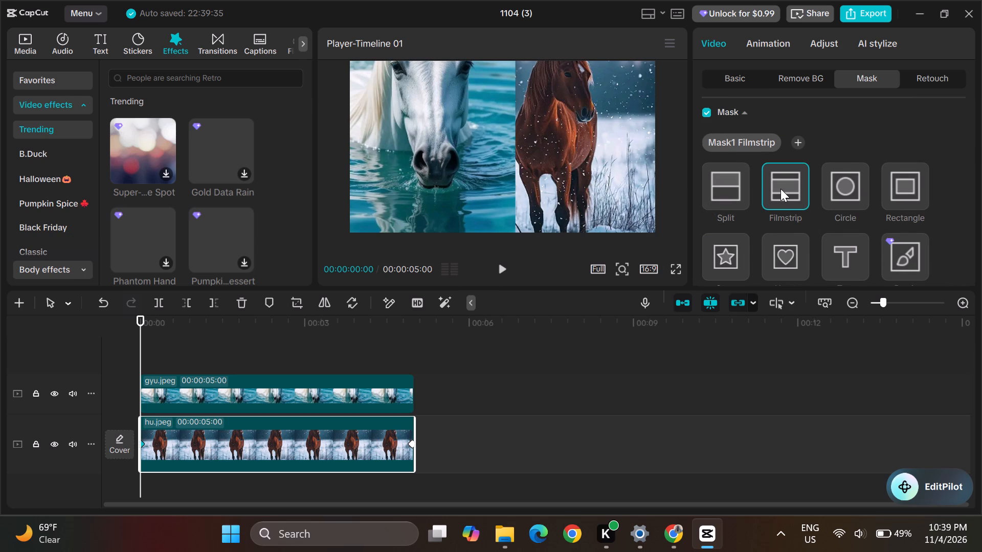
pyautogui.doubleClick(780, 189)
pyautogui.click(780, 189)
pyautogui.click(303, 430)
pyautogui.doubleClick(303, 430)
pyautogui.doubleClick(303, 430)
# Switch the gyu.jpeg clip's mask from Split to Filmstrip.
pyautogui.click(236, 397)
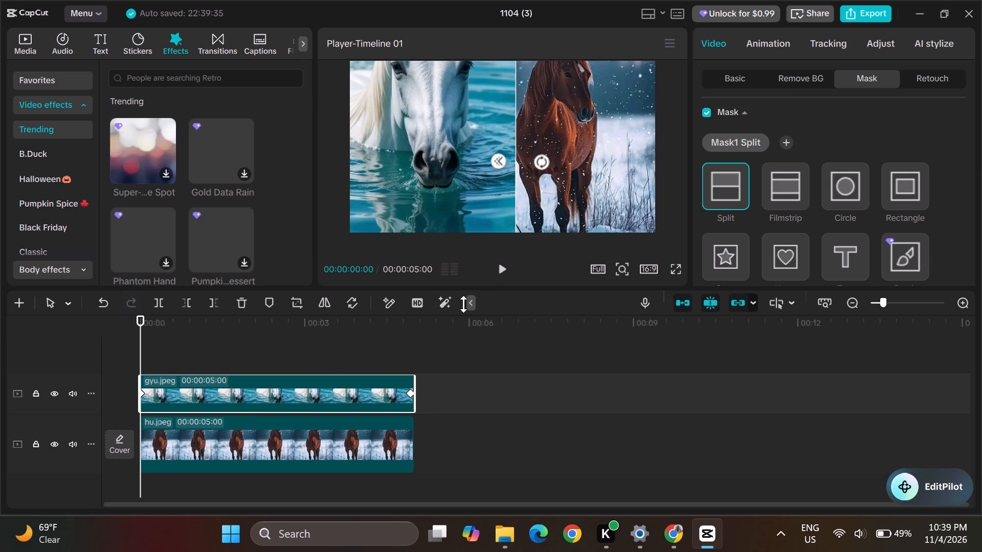
pyautogui.scroll(1, 435, 348)
pyautogui.doubleClick(781, 193)
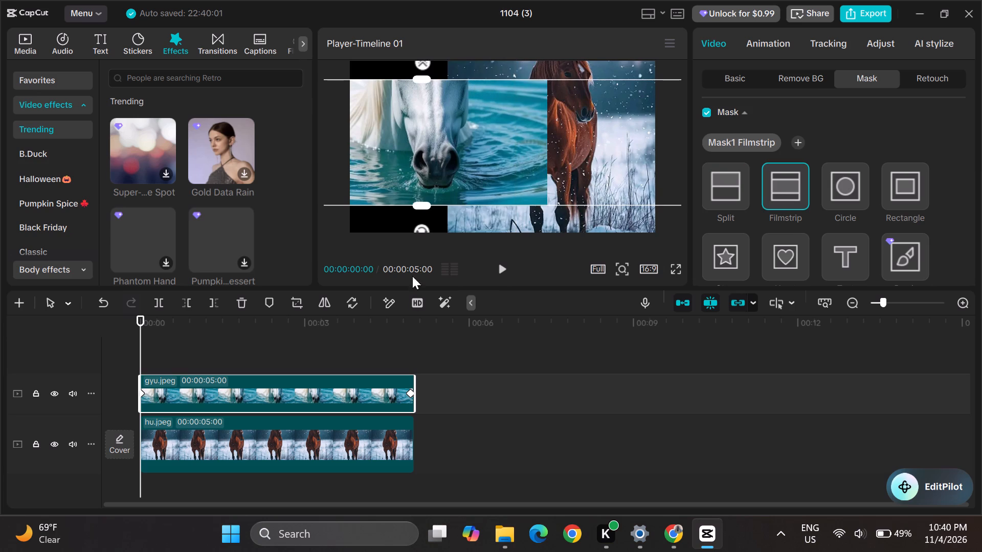
# Add a keyframe for all mask settings of the gyu.jpeg clip at 00:00:00:00.
pyautogui.scroll(-1, 804, 193)
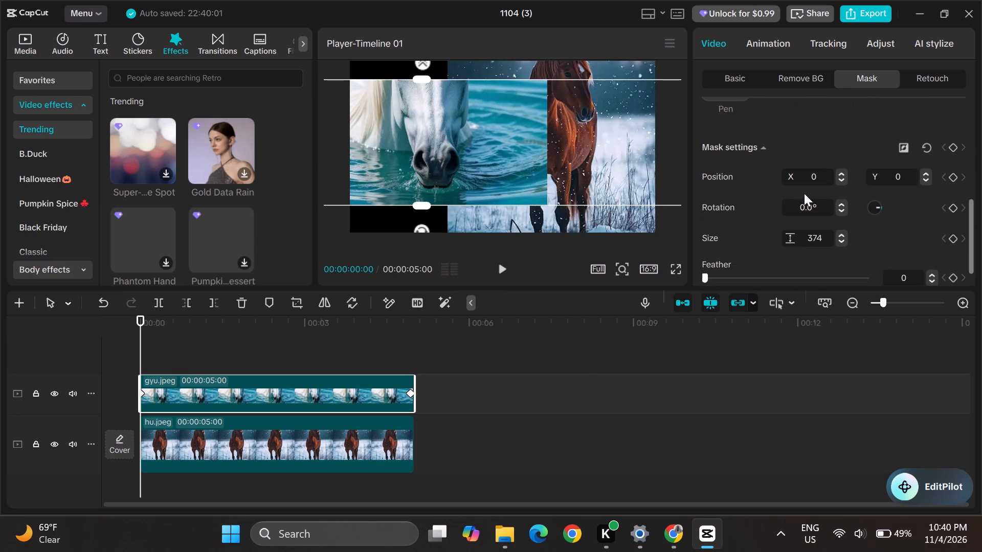
pyautogui.click(954, 133)
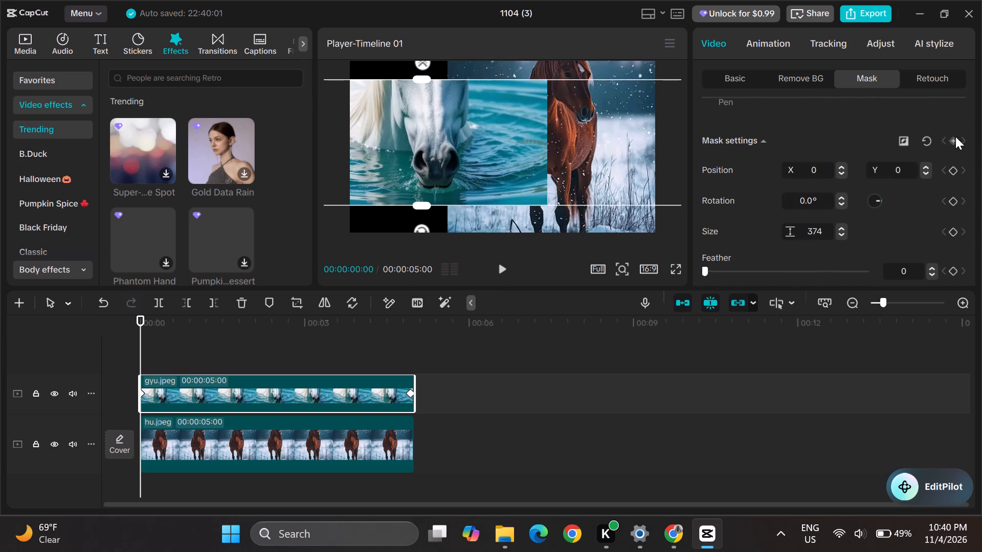
pyautogui.click(955, 136)
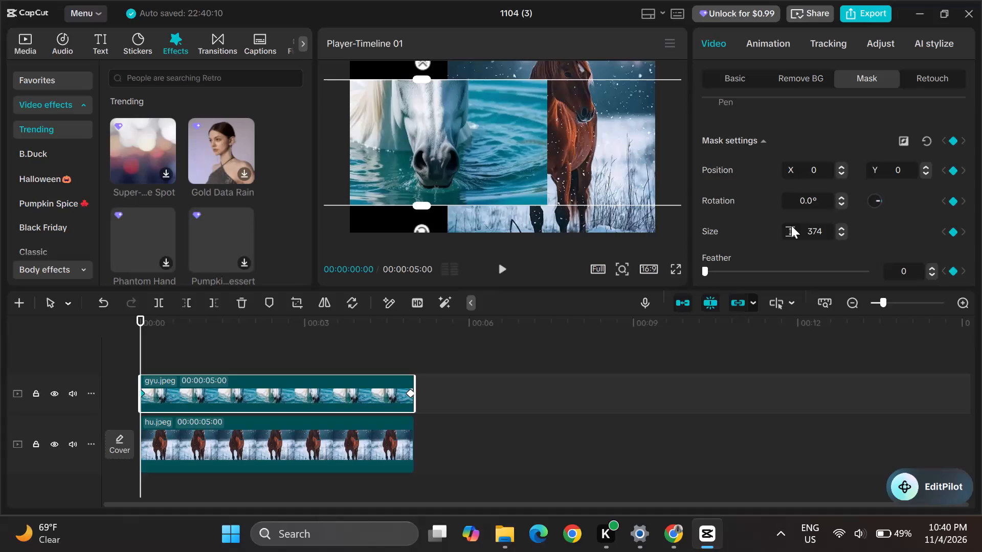
# Enlarge the gyu.jpeg clip's Filmstrip mask at the first keyframe to nearly the full frame height, size about 498.
pyautogui.scroll(4, 791, 225)
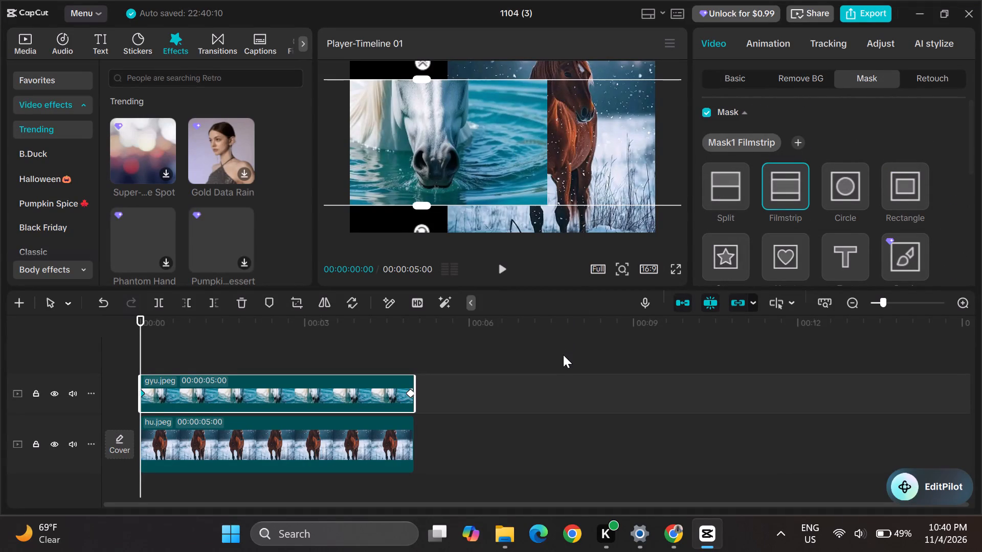
pyautogui.scroll(2, 563, 355)
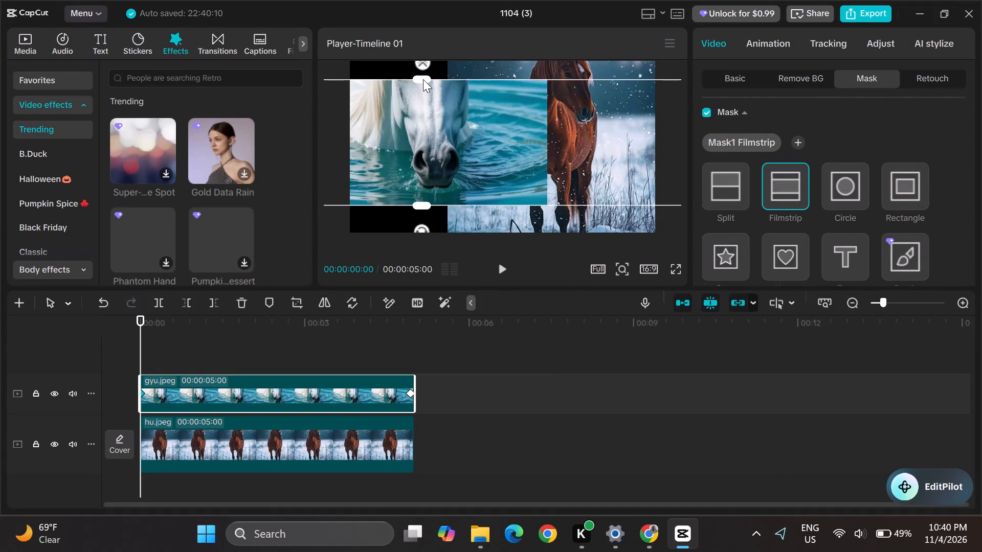
pyautogui.moveTo(423, 79); pyautogui.dragTo(423, 73)
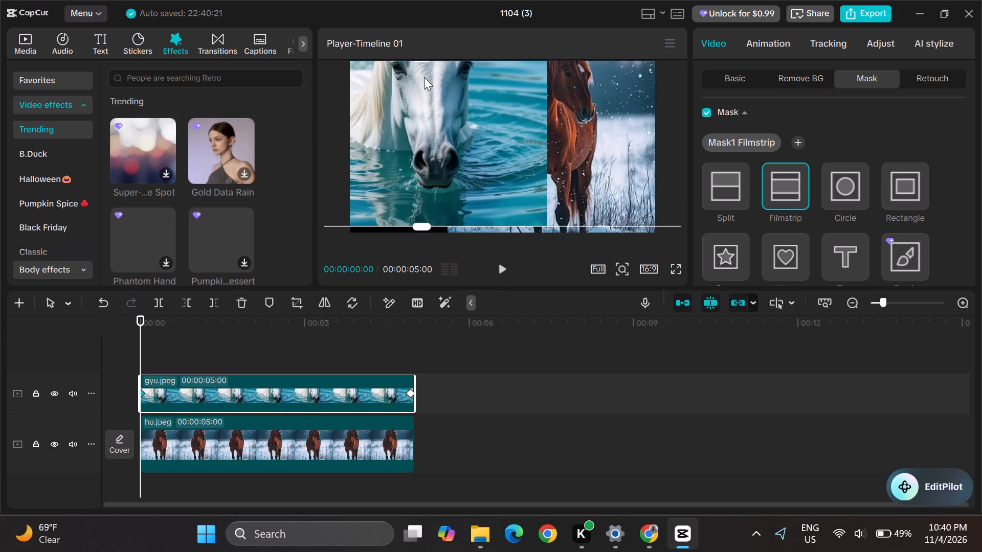
pyautogui.click(423, 219)
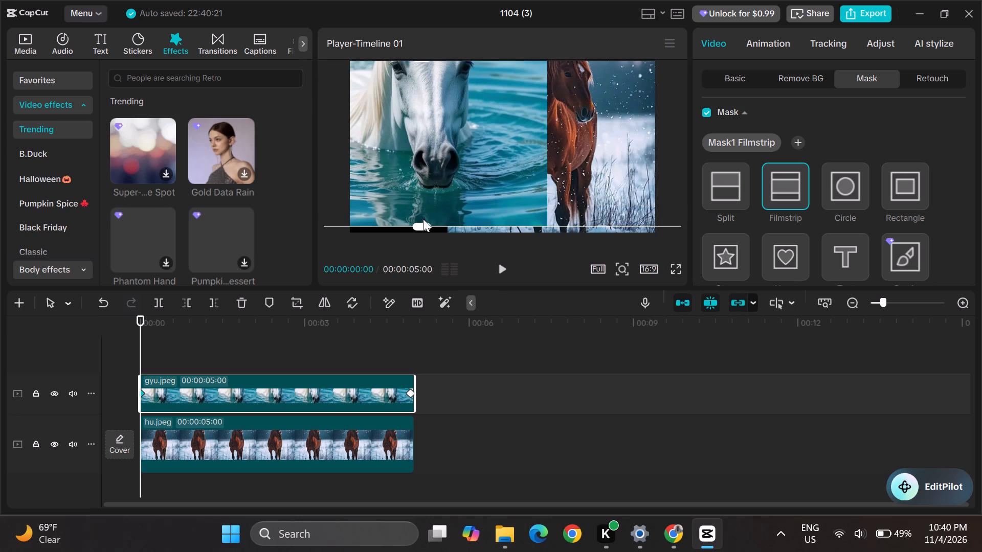
pyautogui.click(423, 219)
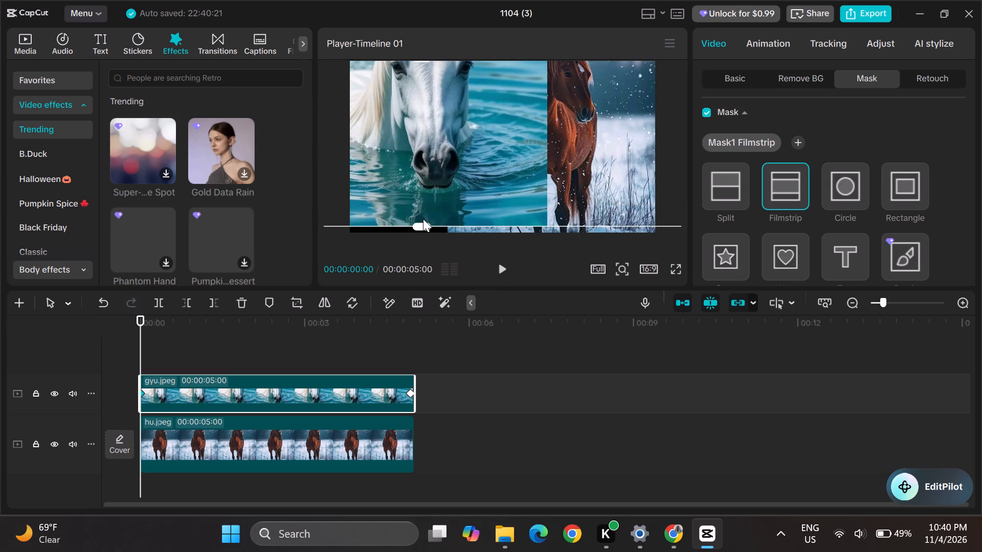
pyautogui.click(423, 220)
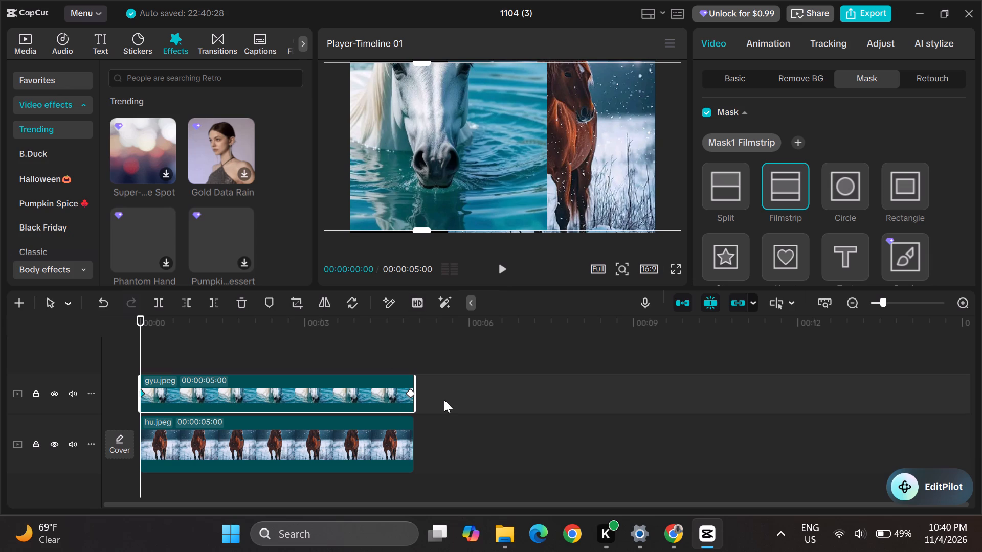
# Add a second keyframe for all mask settings of the gyu.jpeg clip at 00:00:04:28.
pyautogui.hscroll(-1, 444, 400)
pyautogui.moveTo(138, 314); pyautogui.dragTo(188, 328)
pyautogui.moveTo(188, 328); pyautogui.dragTo(193, 331)
pyautogui.moveTo(139, 318); pyautogui.dragTo(325, 337)
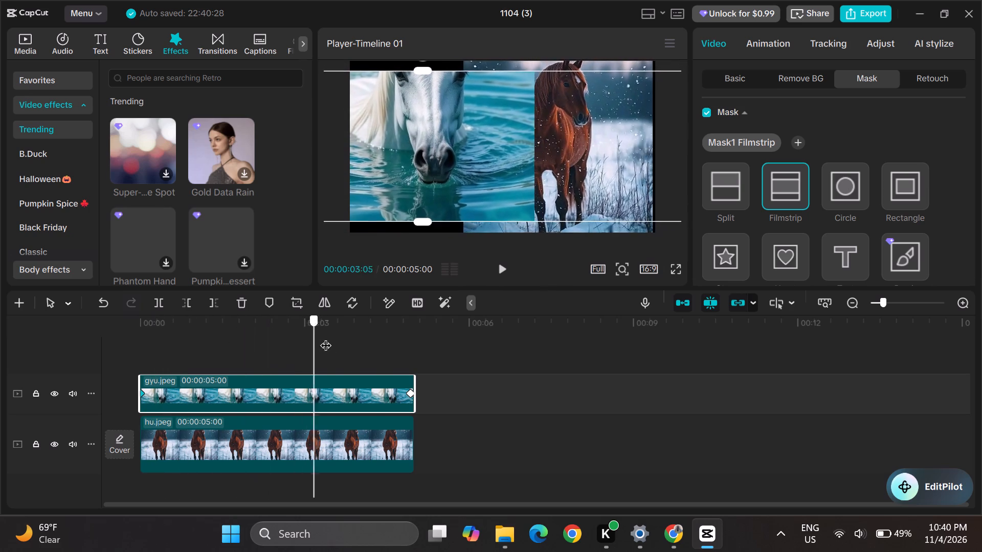
pyautogui.moveTo(325, 337); pyautogui.dragTo(410, 337)
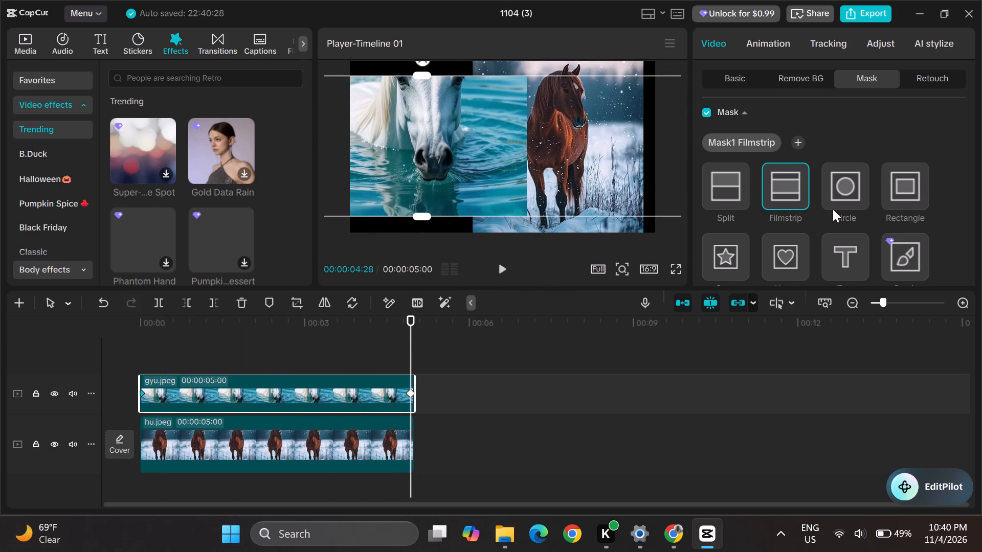
pyautogui.scroll(-1, 833, 209)
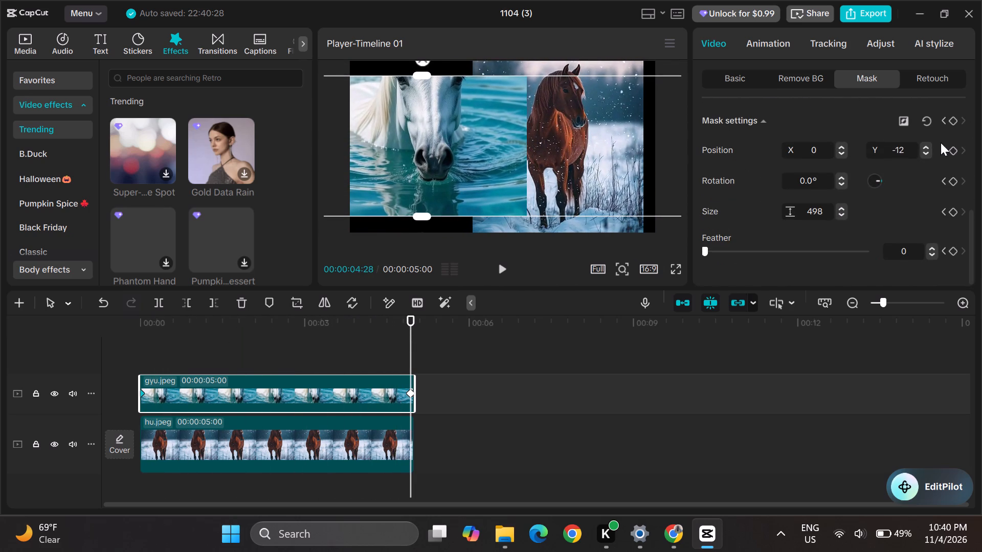
pyautogui.scroll(1, 855, 180)
pyautogui.scroll(-1, 855, 180)
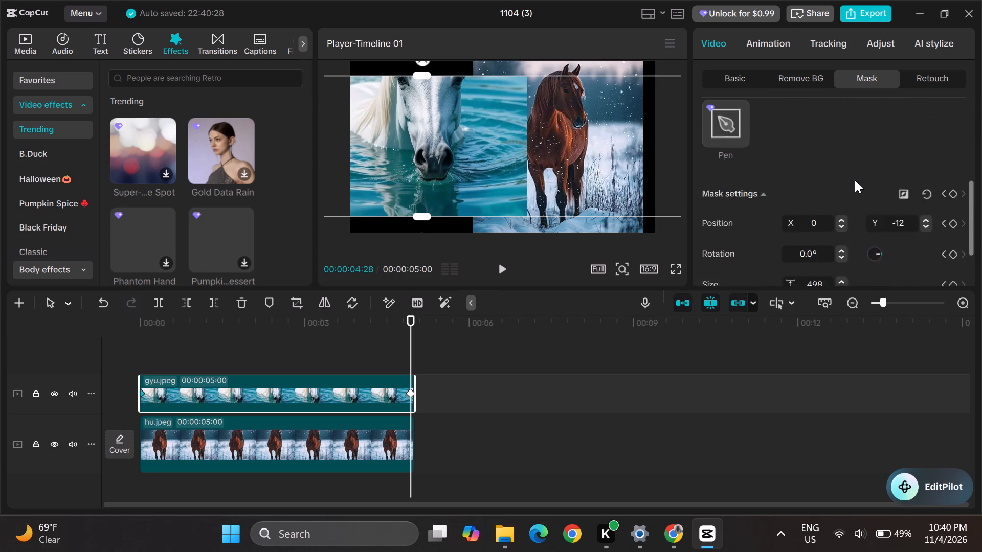
pyautogui.scroll(-1, 855, 180)
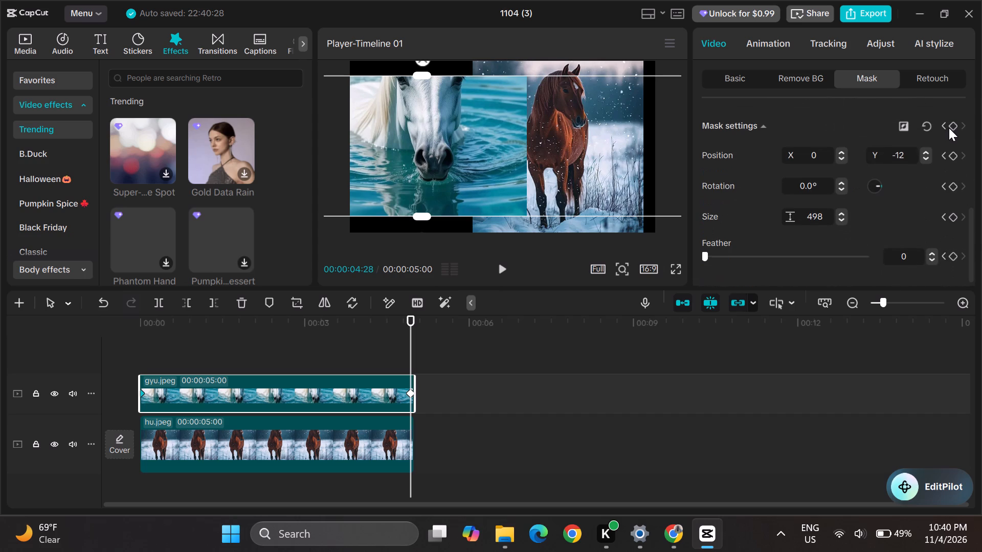
pyautogui.click(949, 128)
pyautogui.click(949, 128)
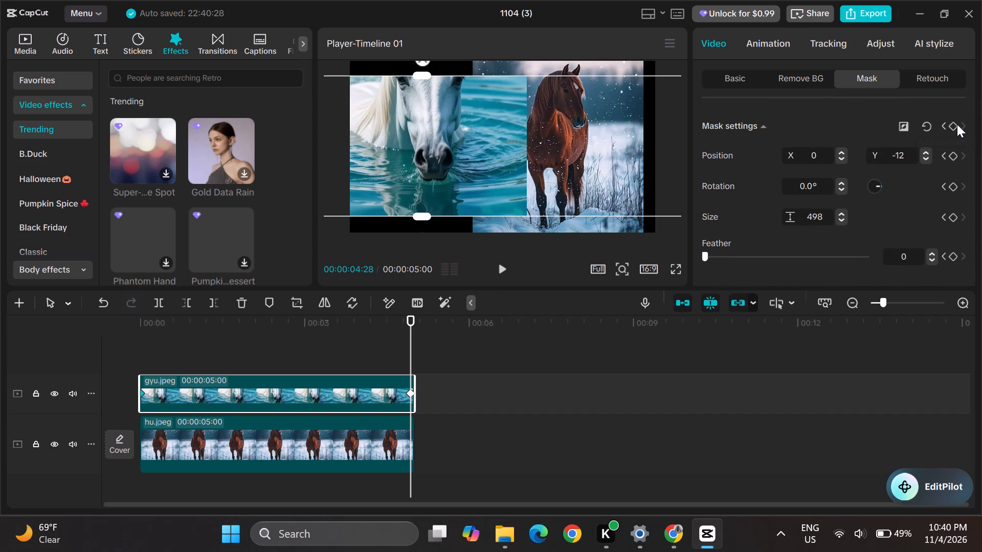
pyautogui.click(955, 125)
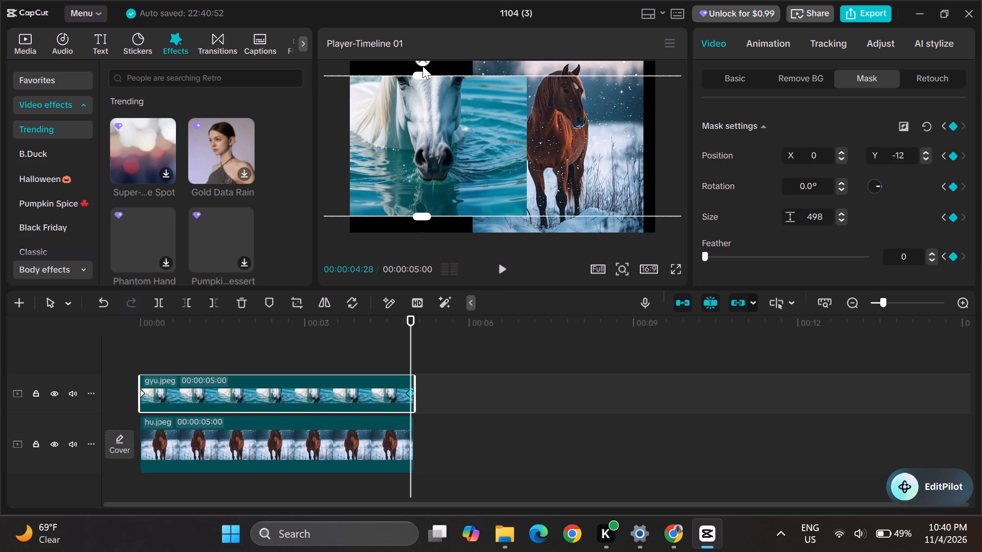
# Collapse the gyu.jpeg clip's Filmstrip mask to size 0 at the 00:00:04:28 keyframe.
pyautogui.moveTo(422, 66); pyautogui.dragTo(423, 78)
pyautogui.moveTo(422, 216); pyautogui.dragTo(422, 207)
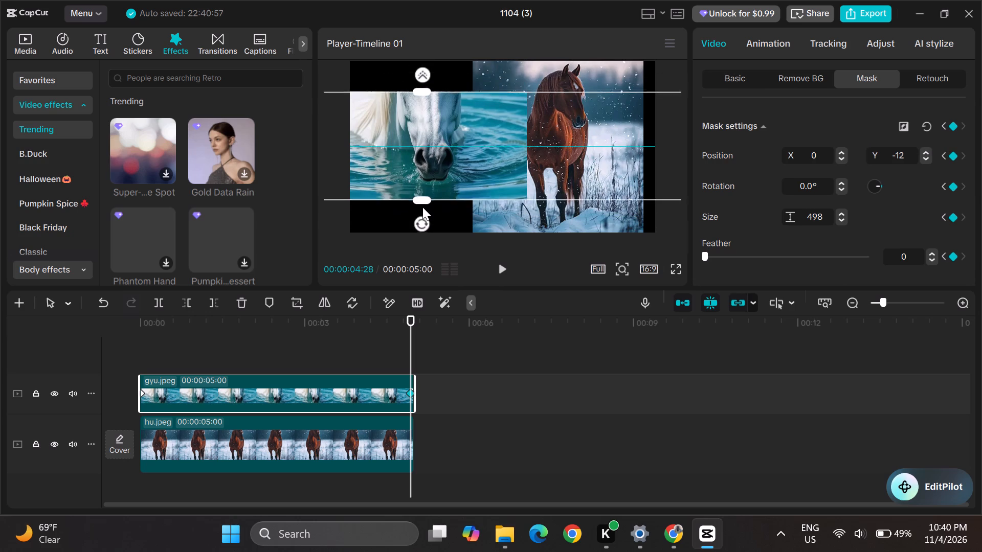
pyautogui.moveTo(422, 207); pyautogui.dragTo(427, 175)
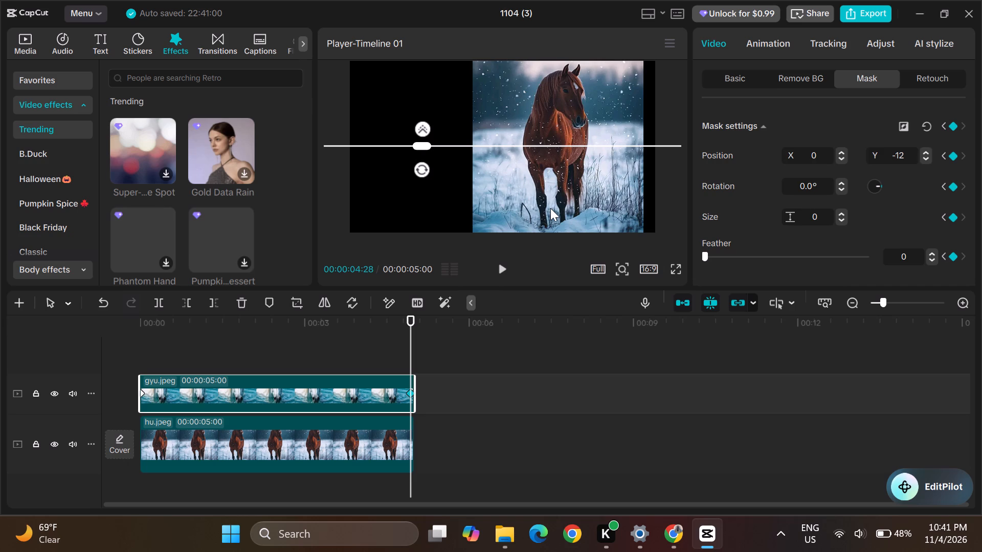
pyautogui.click(550, 208)
# Play the timeline from 00:00:04:28 to preview the mask animation.
pyautogui.hscroll(3, 422, 428)
pyautogui.click(503, 265)
pyautogui.click(503, 265)
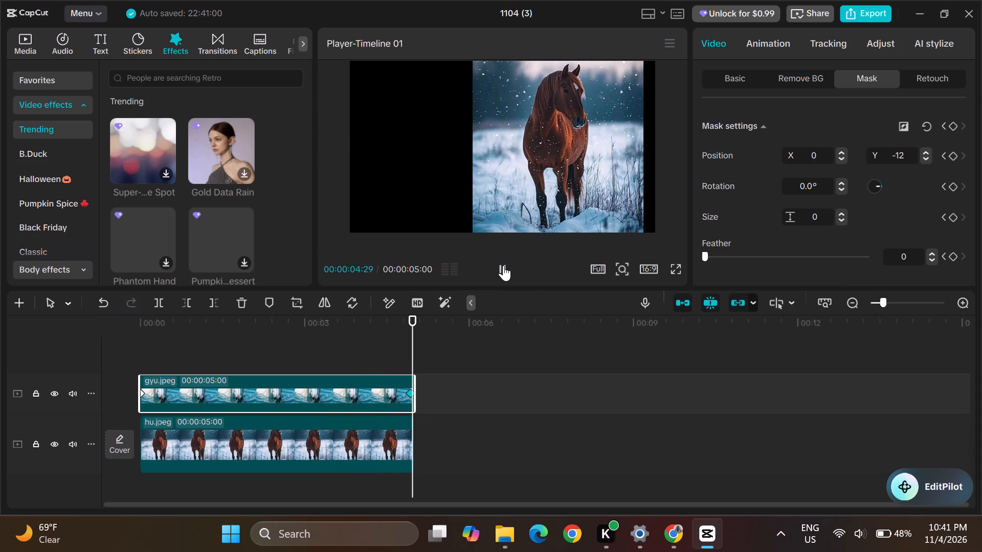
pyautogui.click(503, 265)
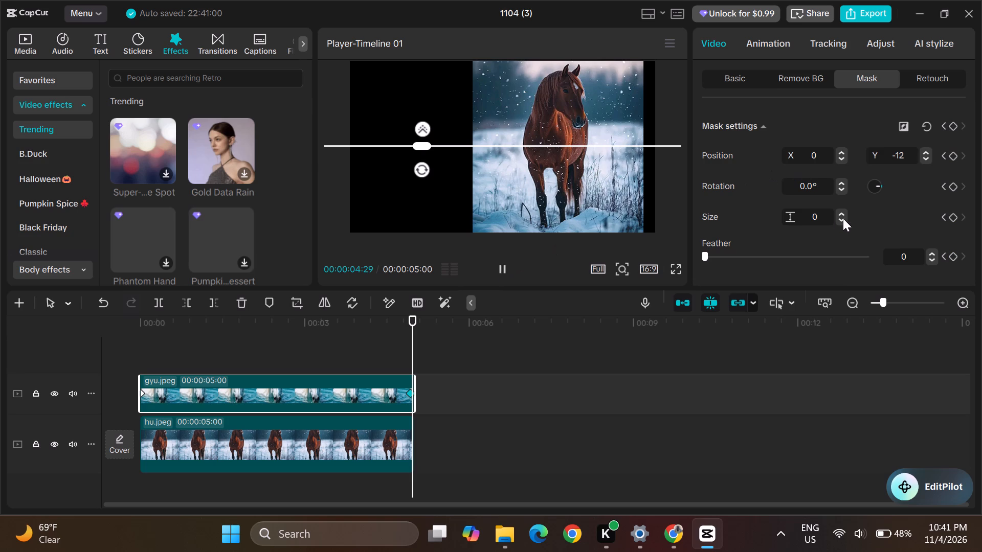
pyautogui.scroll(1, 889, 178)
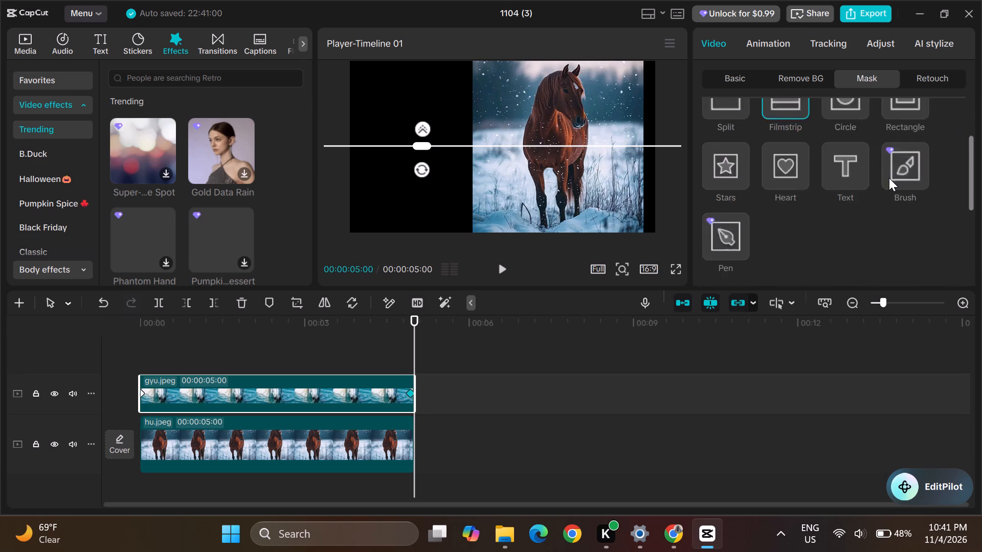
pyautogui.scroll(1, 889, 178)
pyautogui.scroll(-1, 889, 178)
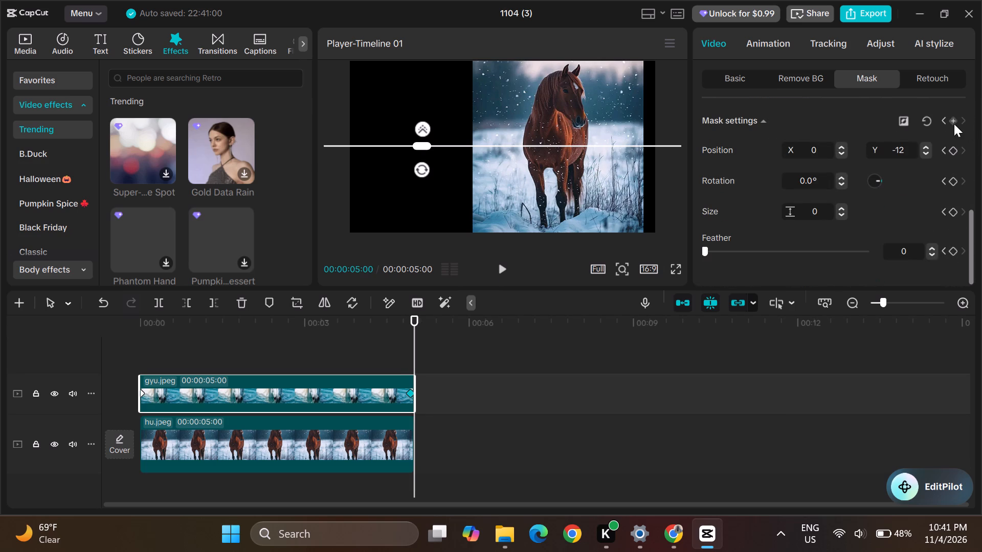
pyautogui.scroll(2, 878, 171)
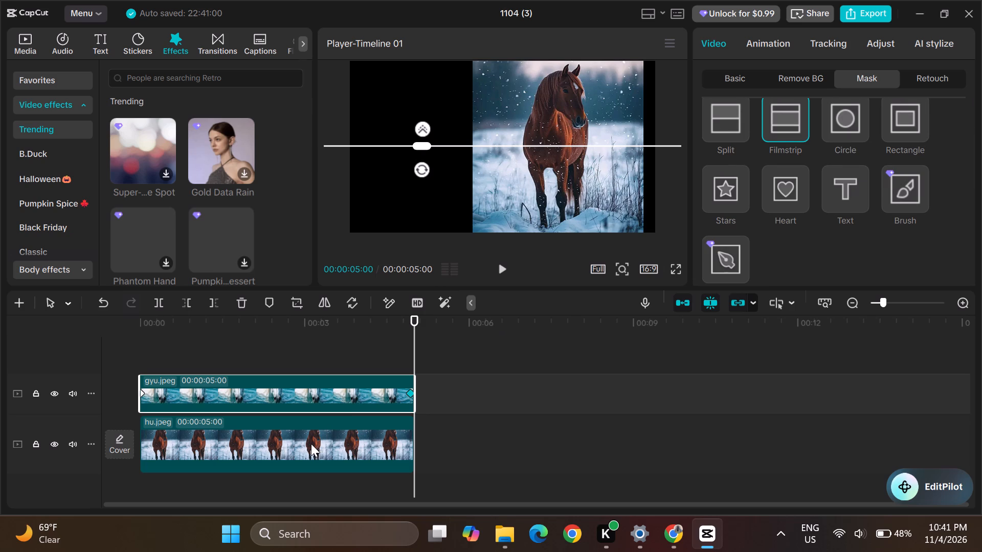
# Select the hu.jpeg clip and play the timeline from the start to preview both clips' animation.
pyautogui.click(311, 444)
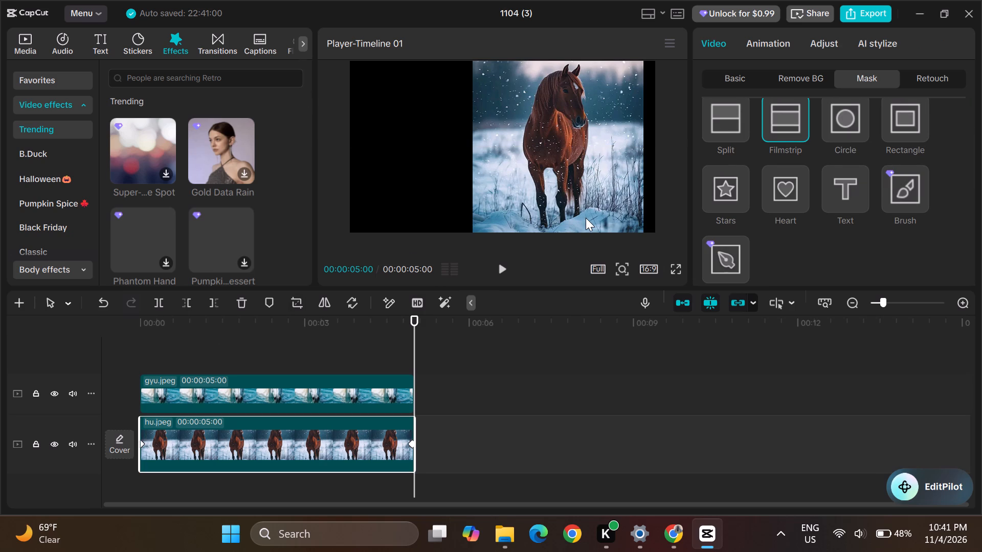
pyautogui.click(141, 444)
pyautogui.moveTo(413, 315); pyautogui.dragTo(176, 331)
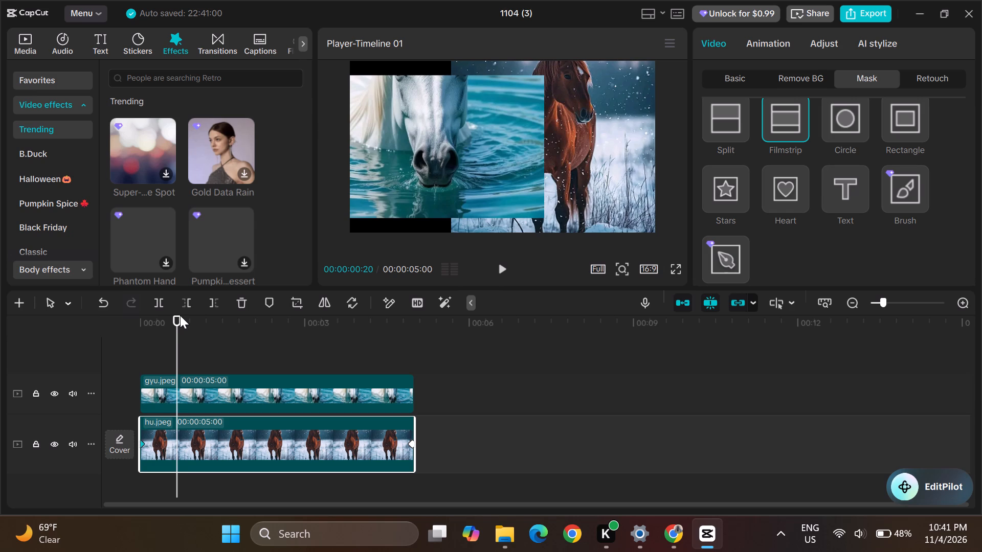
pyautogui.moveTo(180, 315); pyautogui.dragTo(143, 315)
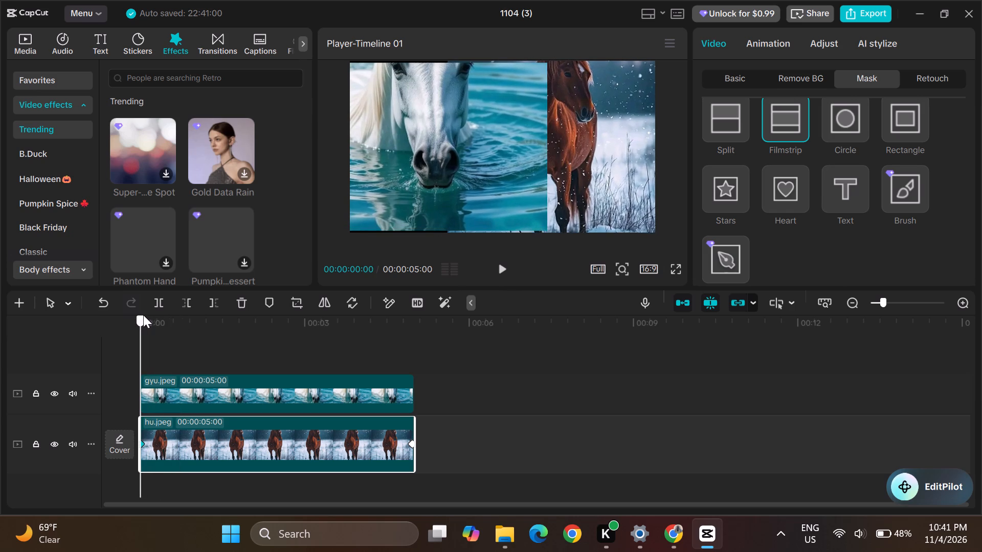
pyautogui.moveTo(143, 315); pyautogui.dragTo(144, 314)
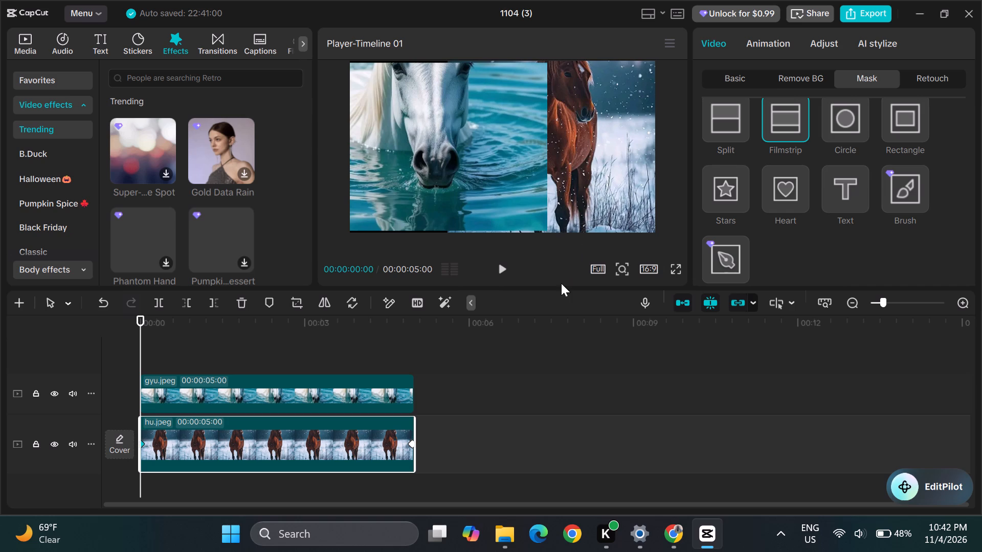
pyautogui.click(499, 265)
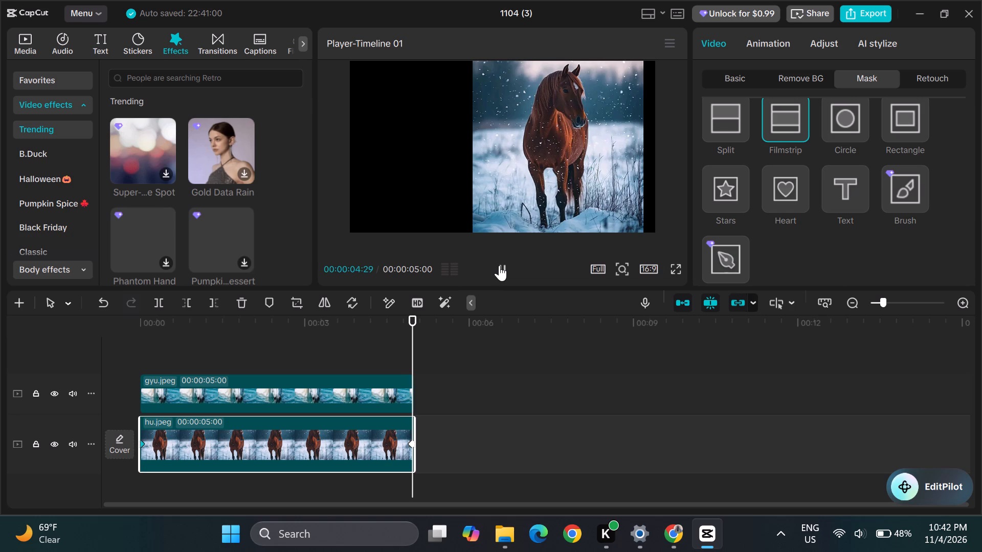
pyautogui.click(499, 265)
pyautogui.click(499, 265)
pyautogui.click(499, 265)
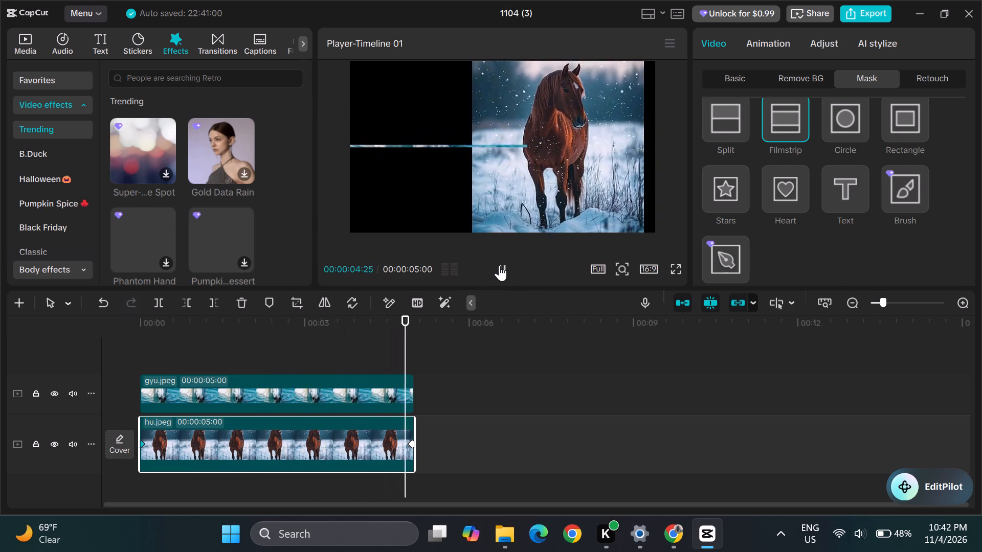
pyautogui.click(499, 265)
pyautogui.click(499, 265)
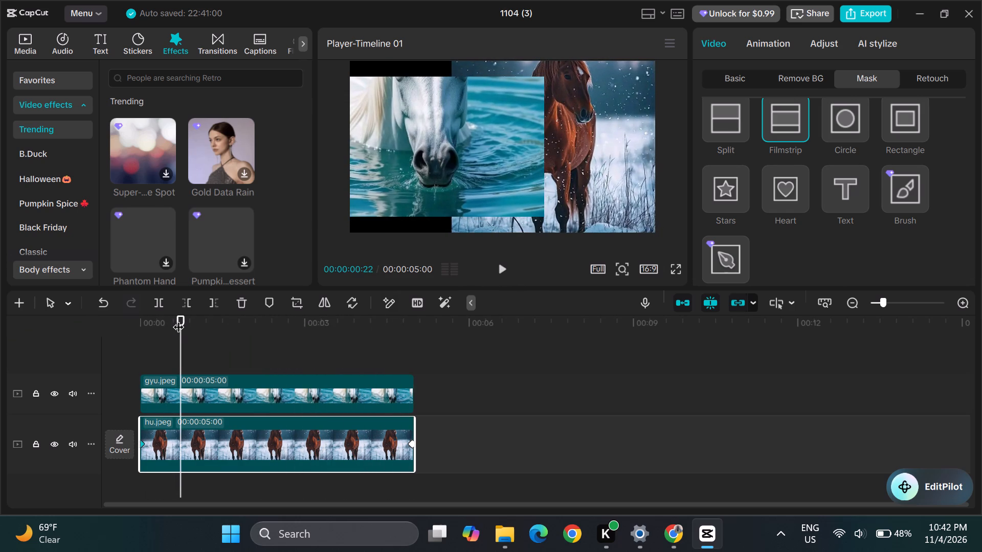
# Reset the hu.jpeg clip's mask at 00:00:00:00 by switching it to Circle and back to Filmstrip.
pyautogui.moveTo(180, 314); pyautogui.dragTo(165, 326)
pyautogui.click(165, 326)
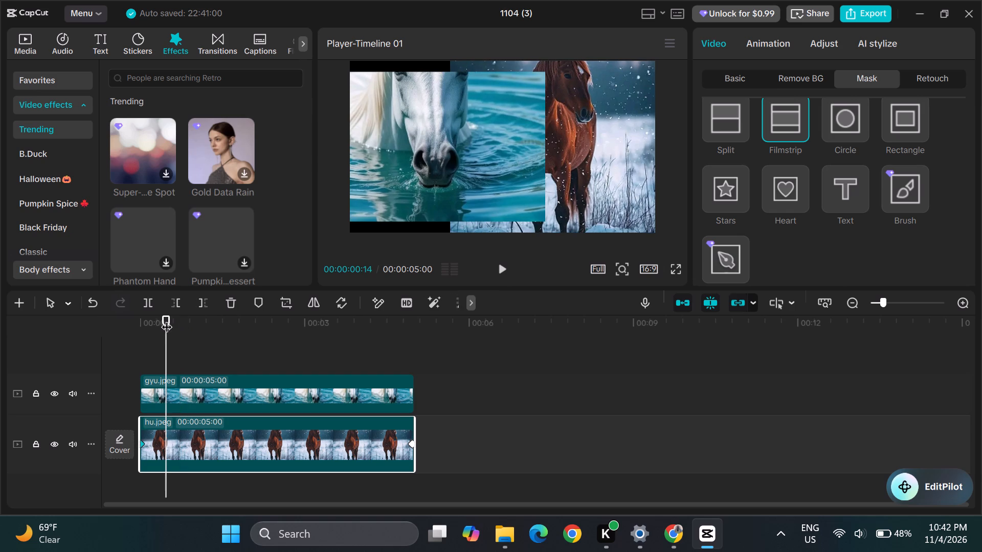
pyautogui.moveTo(166, 315); pyautogui.dragTo(143, 323)
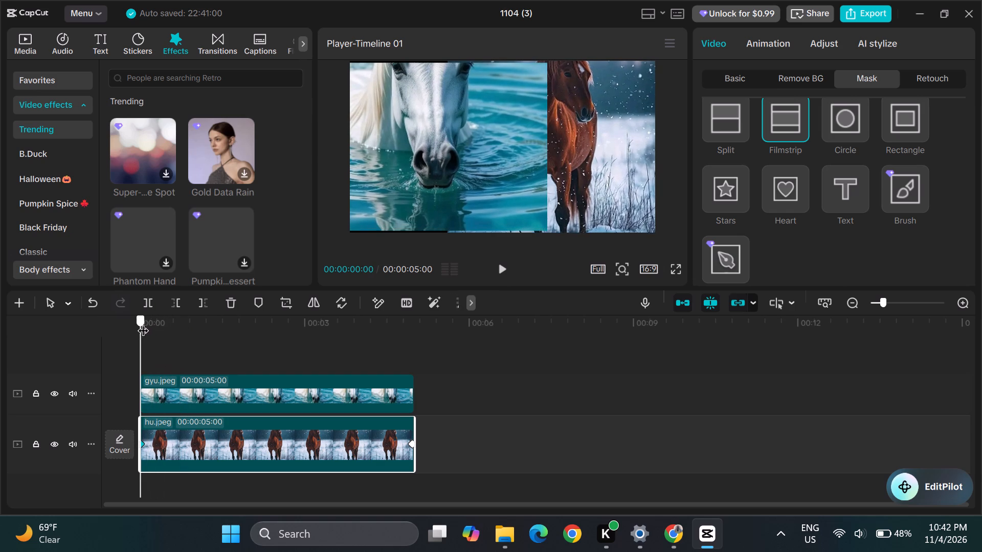
pyautogui.moveTo(143, 323); pyautogui.dragTo(142, 323)
pyautogui.scroll(-1, 838, 226)
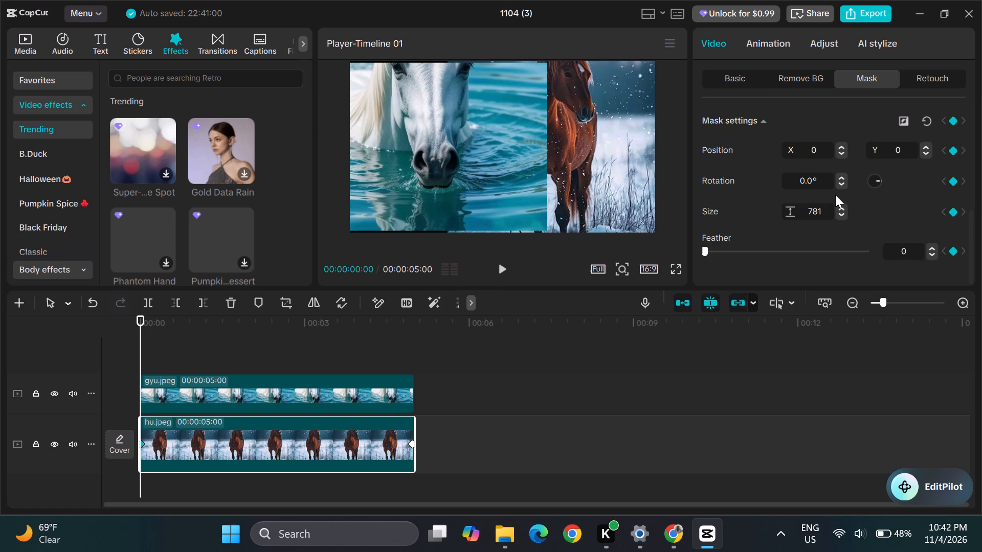
pyautogui.scroll(1, 835, 195)
pyautogui.scroll(-1, 835, 195)
pyautogui.scroll(1, 835, 195)
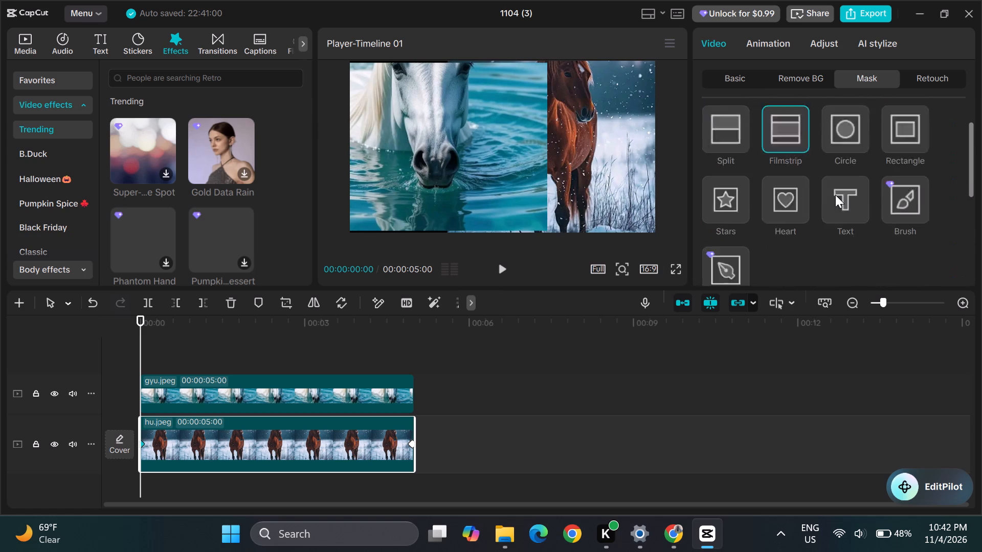
pyautogui.scroll(1, 835, 195)
pyautogui.click(786, 191)
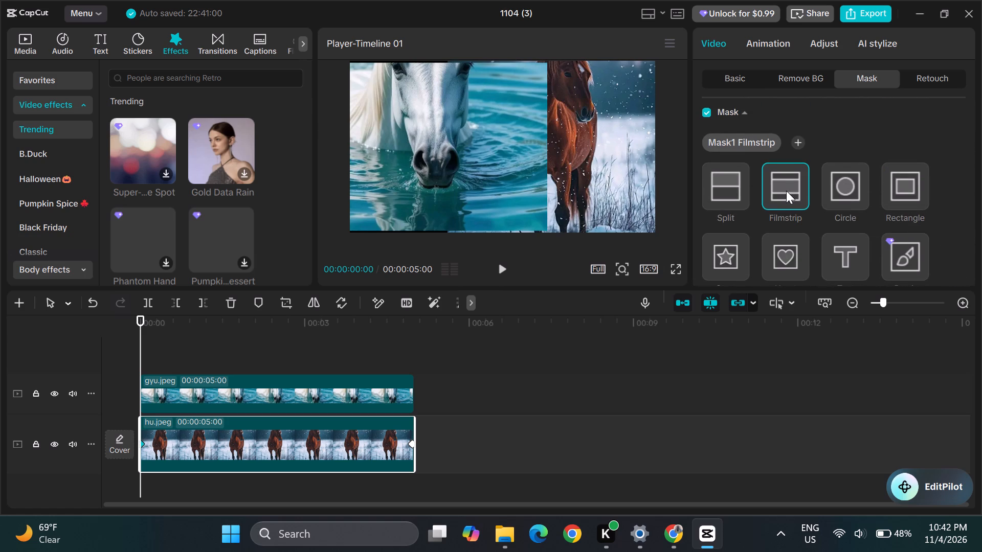
pyautogui.click(786, 191)
pyautogui.doubleClick(792, 195)
pyautogui.doubleClick(792, 195)
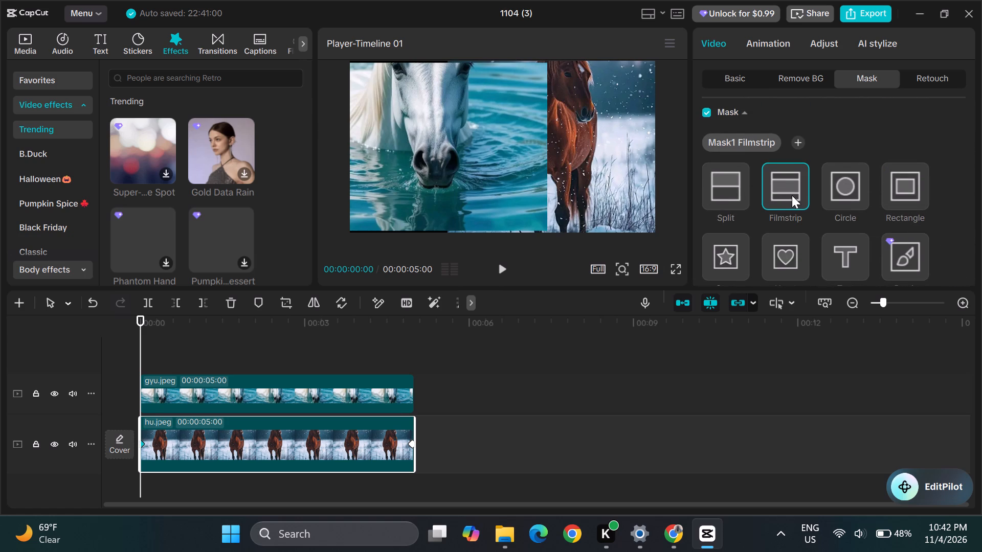
pyautogui.click(792, 195)
pyautogui.scroll(2, 552, 187)
pyautogui.doubleClick(249, 441)
pyautogui.click(789, 188)
pyautogui.moveTo(789, 188); pyautogui.dragTo(837, 183)
pyautogui.doubleClick(837, 183)
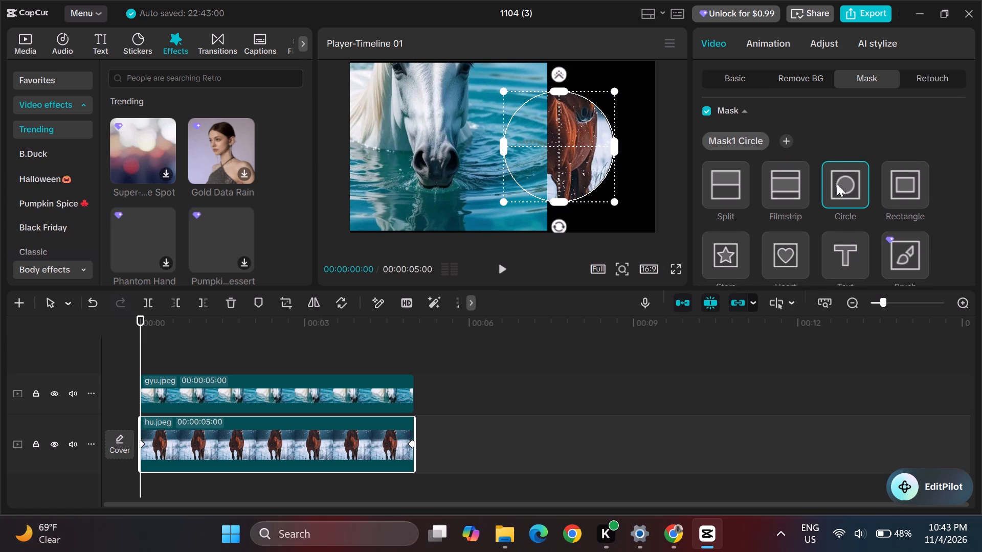
pyautogui.doubleClick(787, 186)
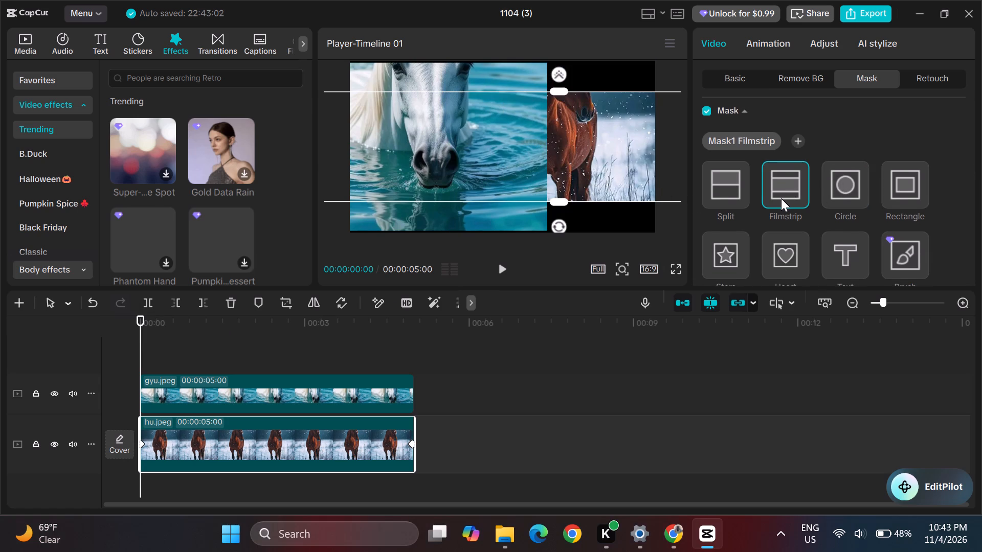
# Collapse the hu.jpeg clip's Filmstrip mask to size 0 at the timeline start, with its position at X 6, Y 0.
pyautogui.click(552, 197)
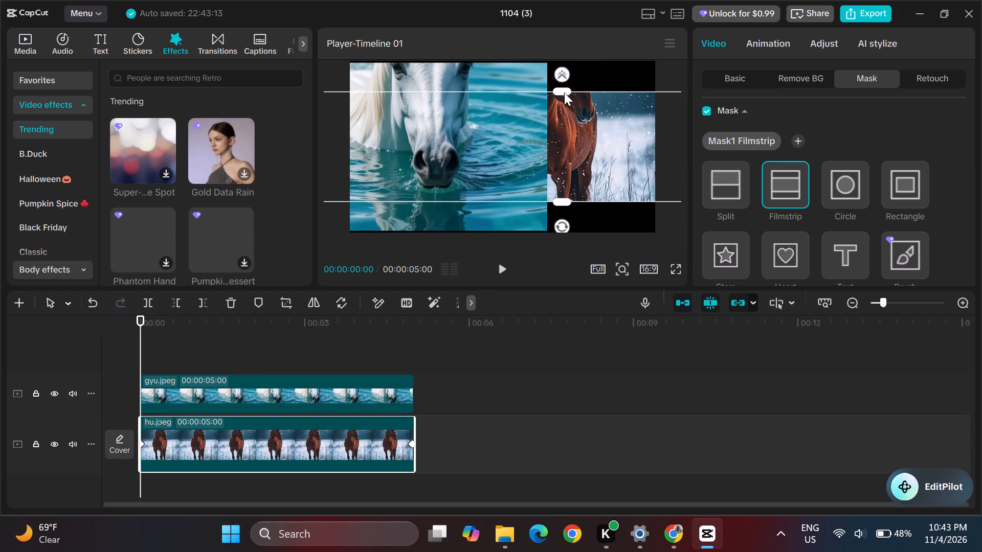
pyautogui.moveTo(564, 97); pyautogui.dragTo(563, 120)
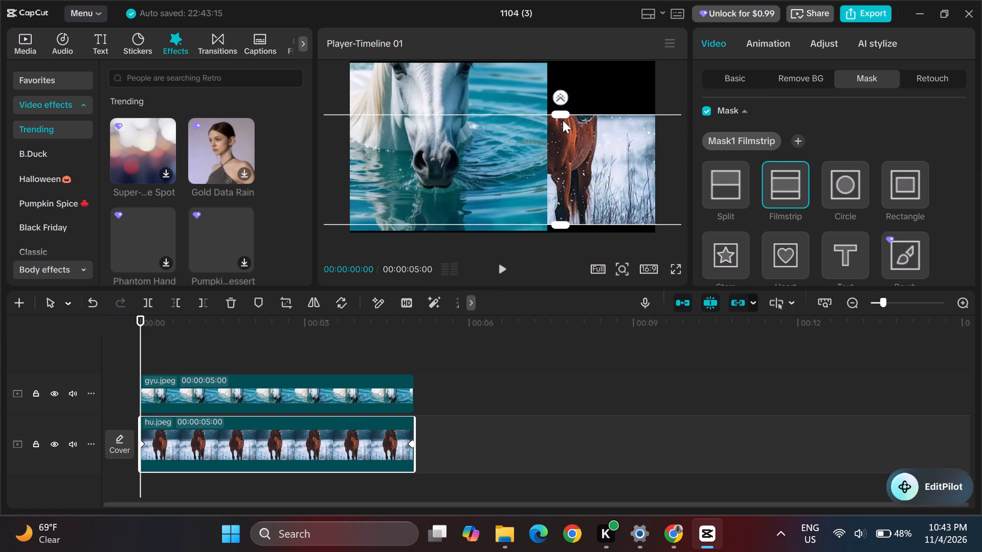
pyautogui.moveTo(558, 218); pyautogui.dragTo(557, 211)
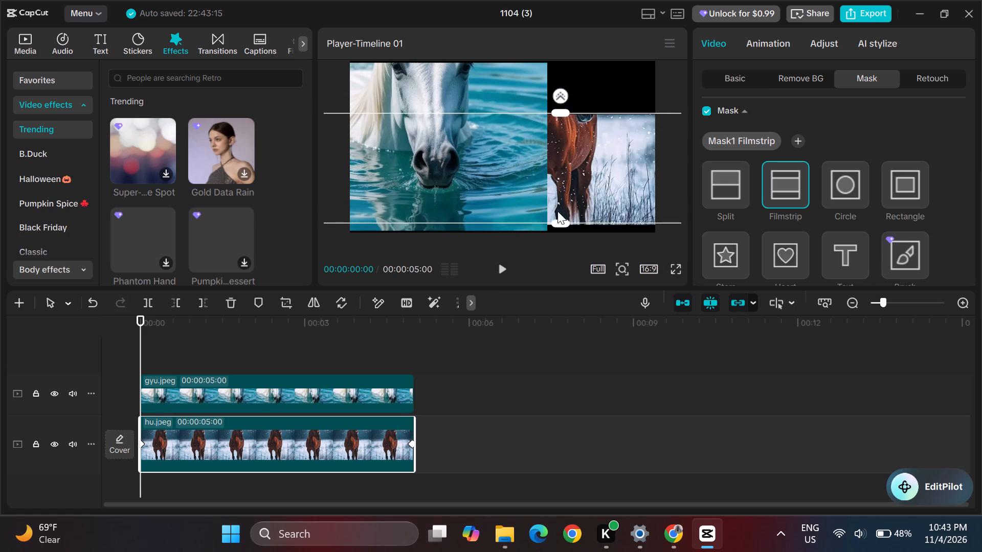
pyautogui.moveTo(557, 211); pyautogui.dragTo(559, 197)
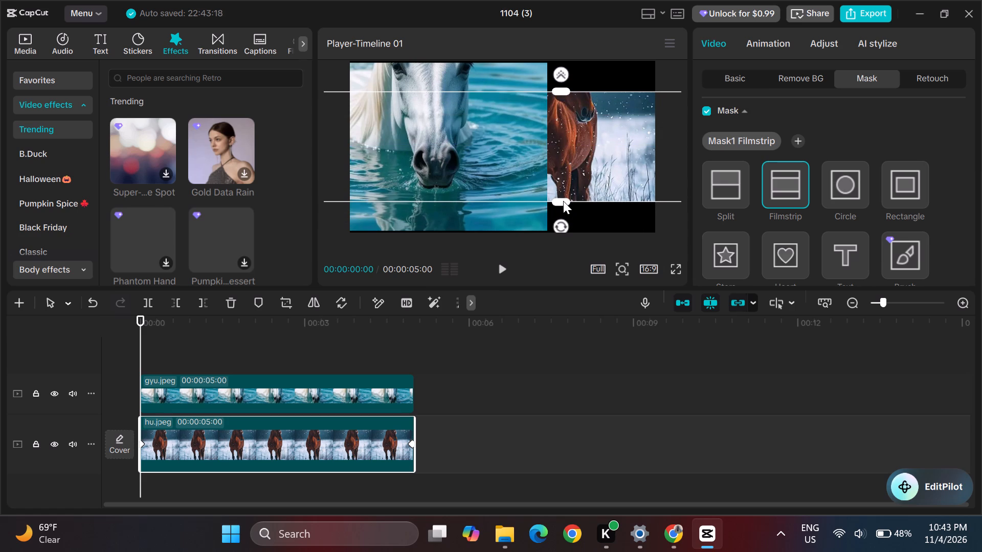
pyautogui.click(563, 201)
pyautogui.click(559, 86)
pyautogui.moveTo(558, 199); pyautogui.dragTo(559, 163)
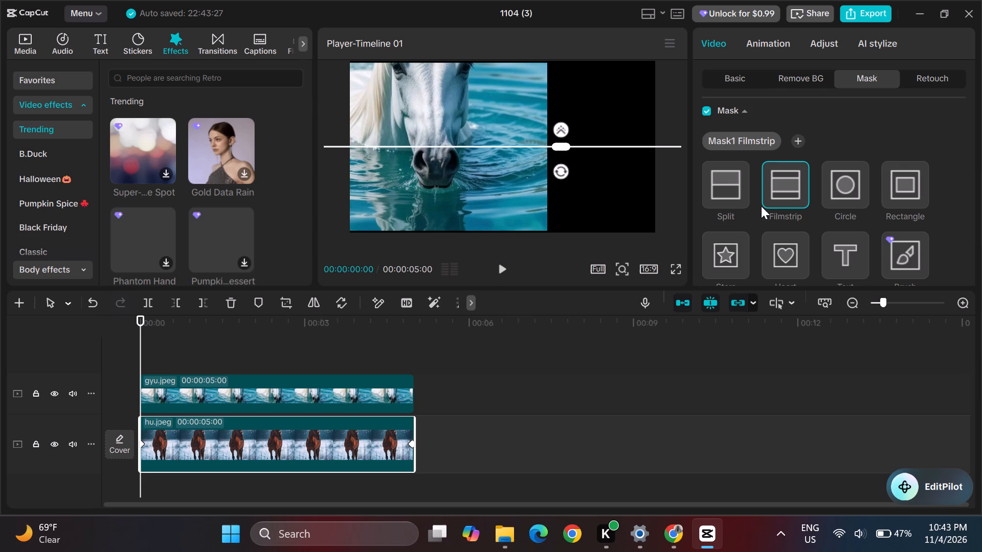
# Add a keyframe for all mask settings of the hu.jpeg clip at 00:00:00:00.
pyautogui.scroll(-2, 838, 218)
pyautogui.scroll(1, 838, 218)
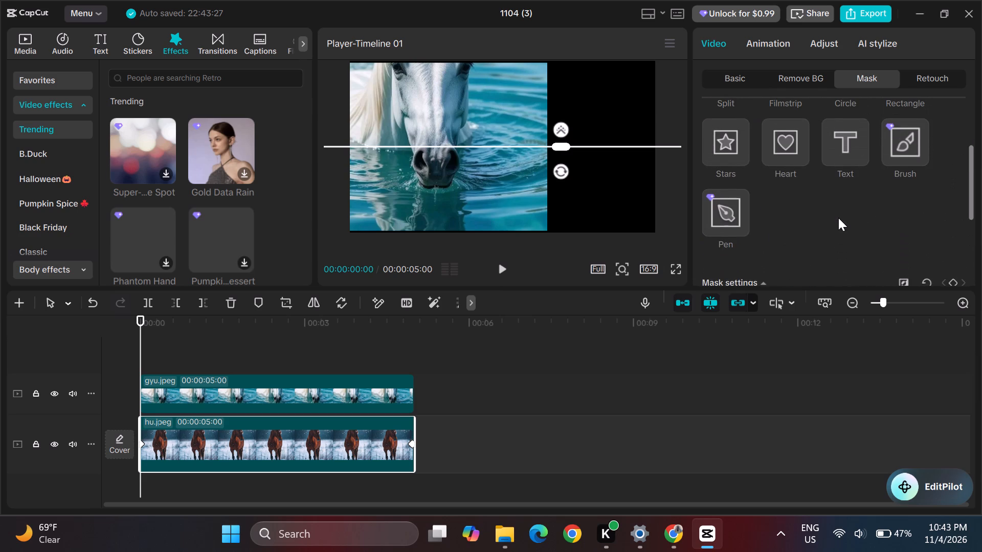
pyautogui.scroll(-1, 838, 218)
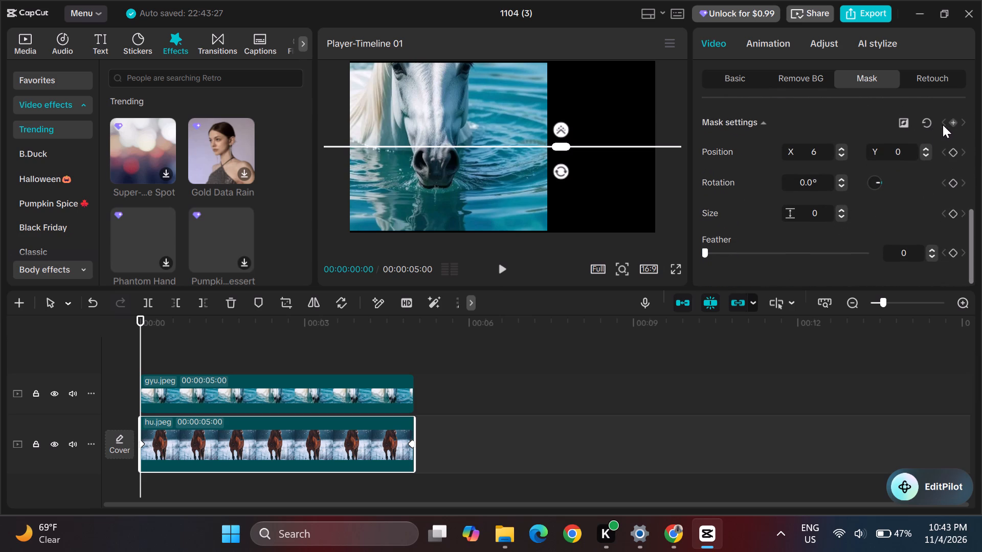
pyautogui.click(951, 122)
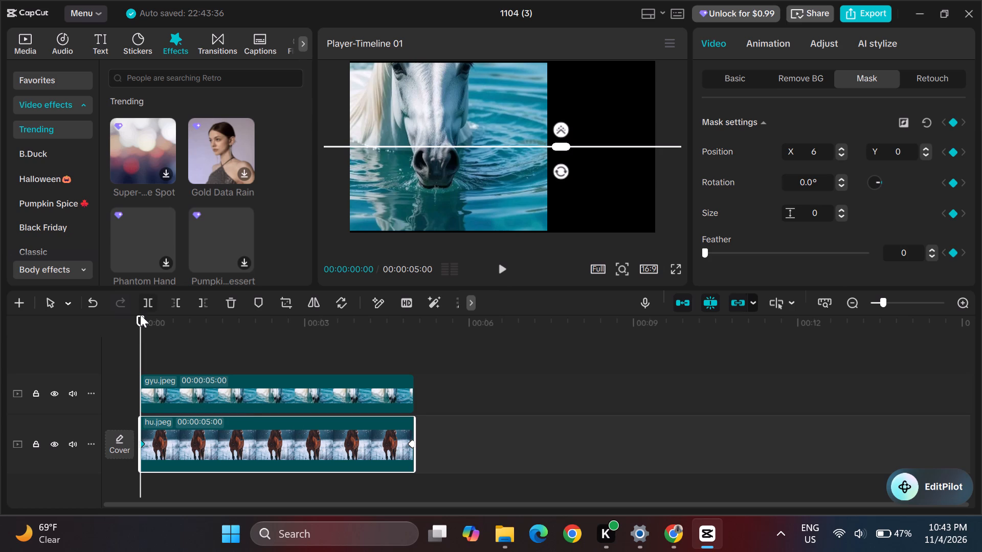
# At 00:00:05:00, widen the hu.jpeg clip's Filmstrip mask to uncover the full height of the brown horse image and keyframe all mask settings.
pyautogui.moveTo(141, 315); pyautogui.dragTo(395, 355)
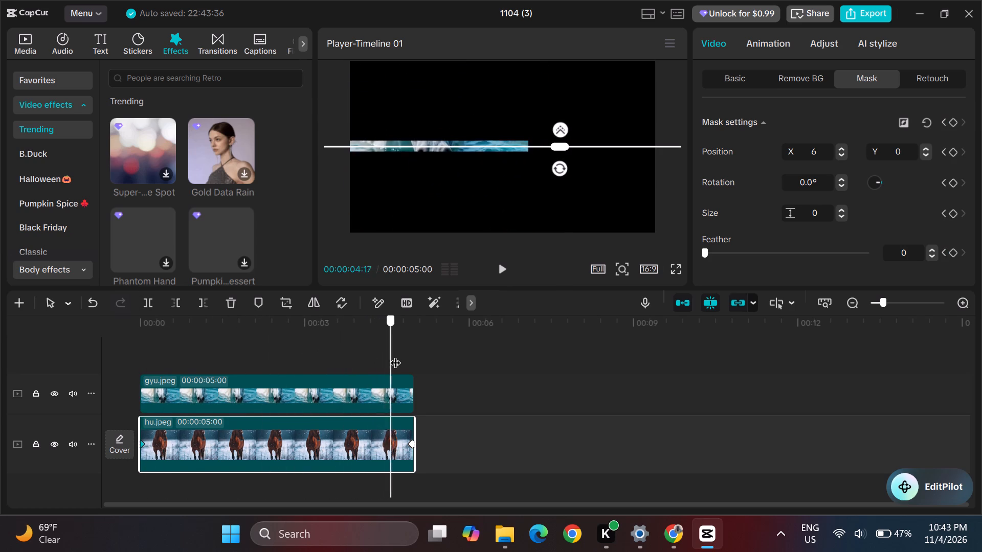
pyautogui.moveTo(395, 355); pyautogui.dragTo(412, 358)
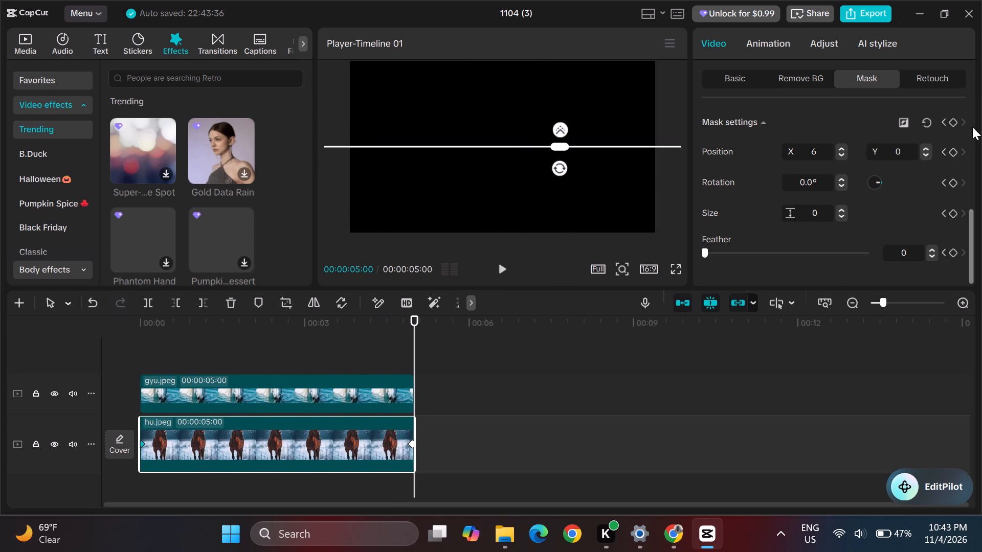
pyautogui.scroll(1, 859, 156)
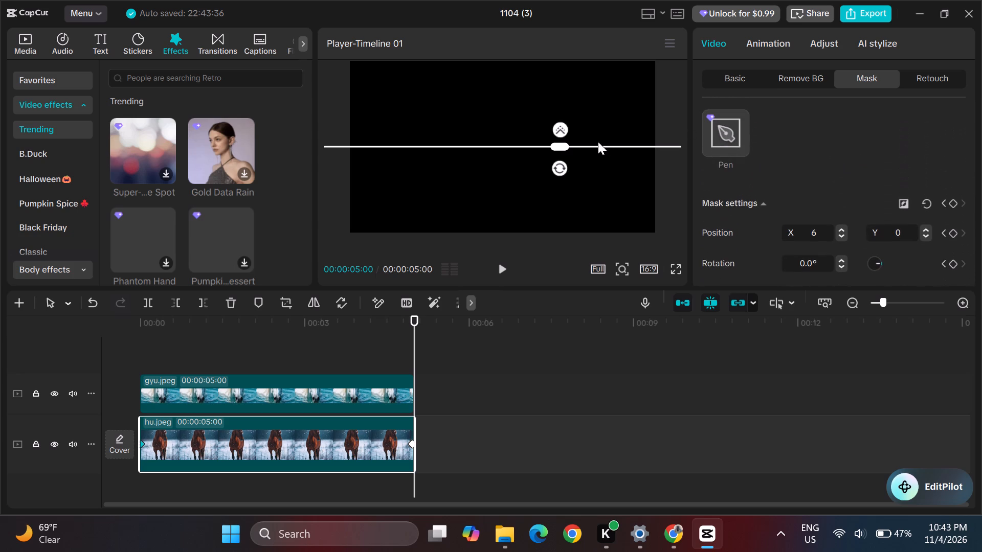
pyautogui.moveTo(559, 143); pyautogui.dragTo(570, 181)
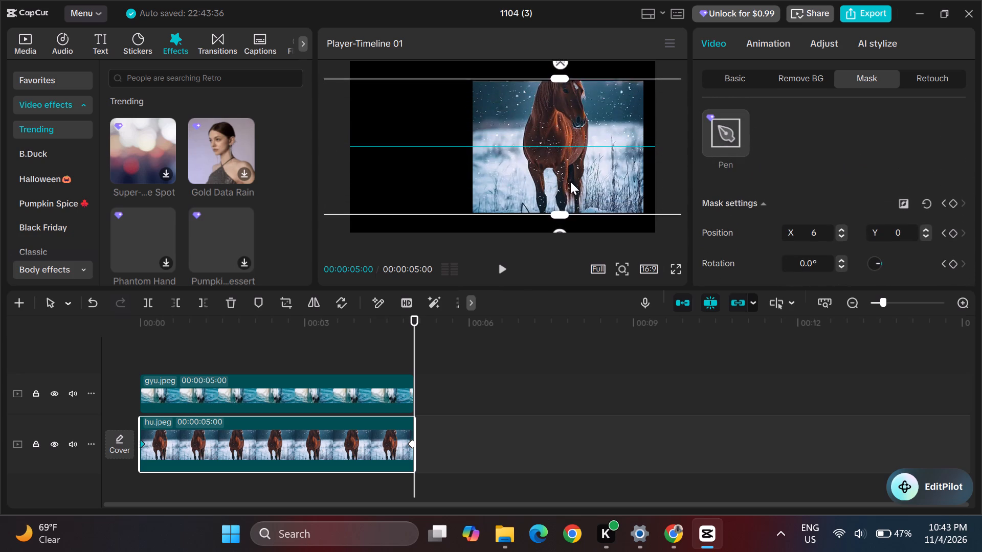
pyautogui.moveTo(570, 181); pyautogui.dragTo(573, 189)
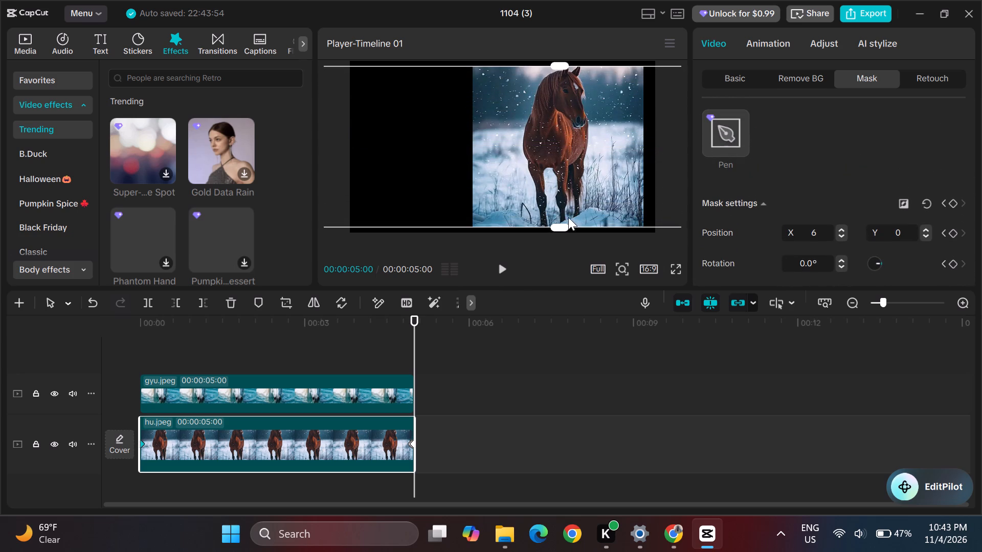
pyautogui.click(562, 222)
pyautogui.moveTo(561, 60); pyautogui.dragTo(562, 54)
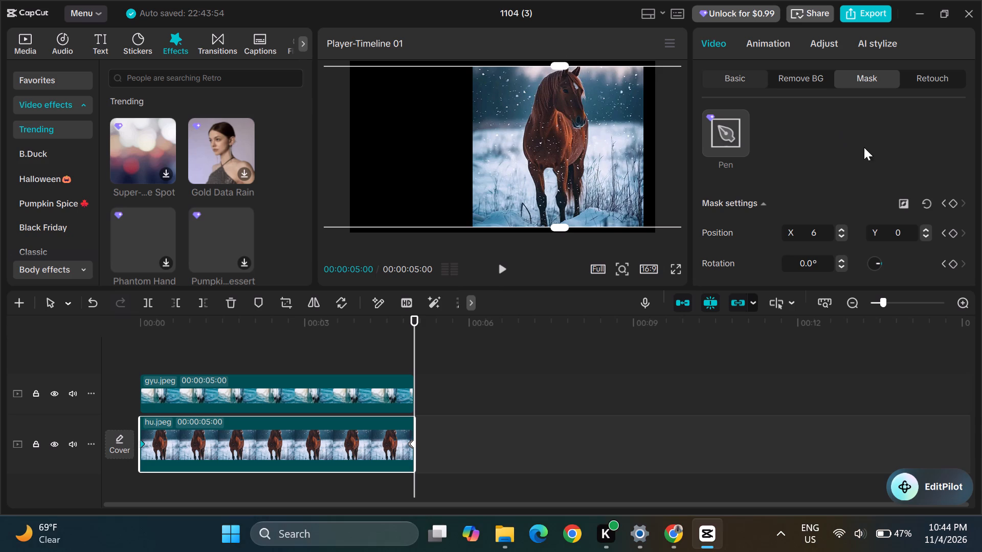
pyautogui.click(950, 199)
# Play the timeline from the start to preview both clips' mask animations, replaying it with no clip selected.
pyautogui.click(504, 269)
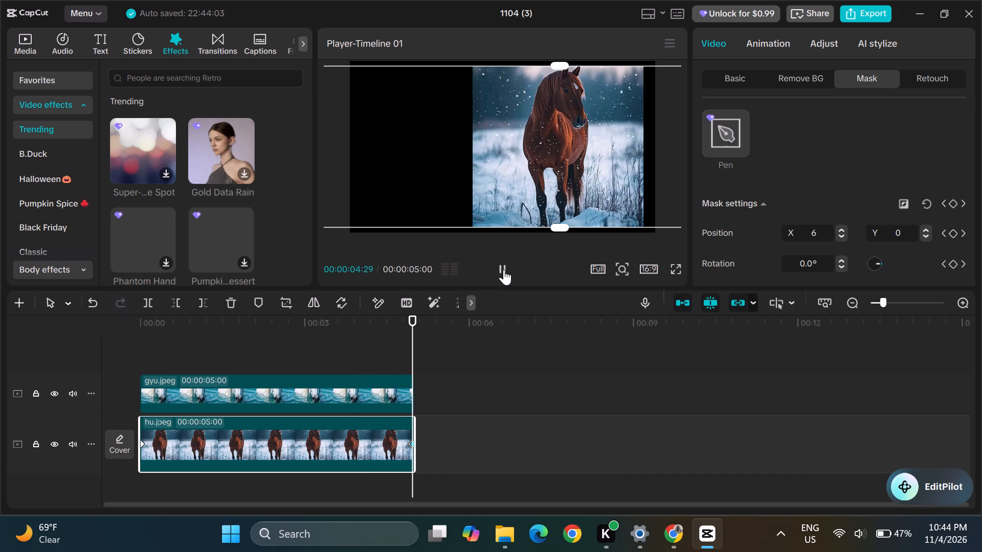
pyautogui.click(414, 157)
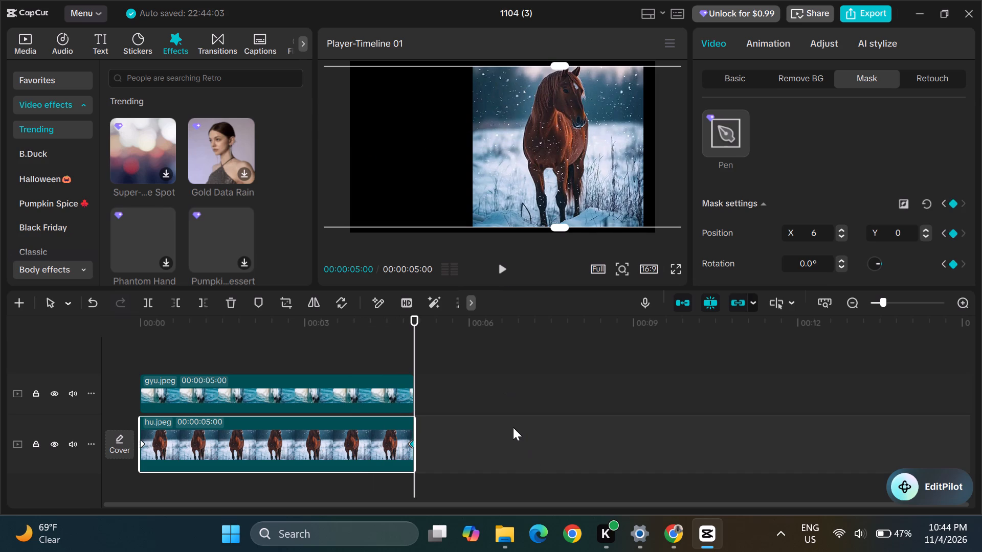
pyautogui.click(513, 427)
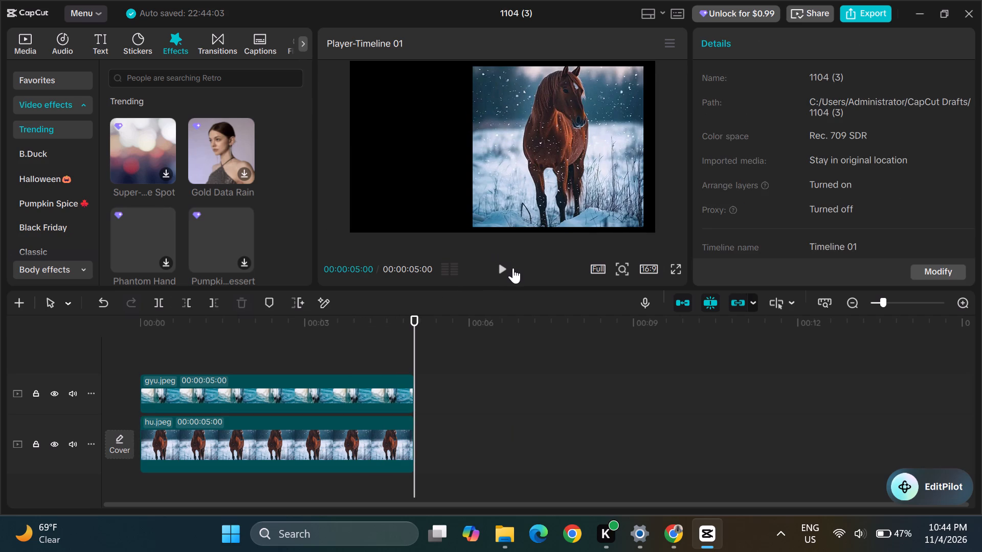
pyautogui.click(500, 269)
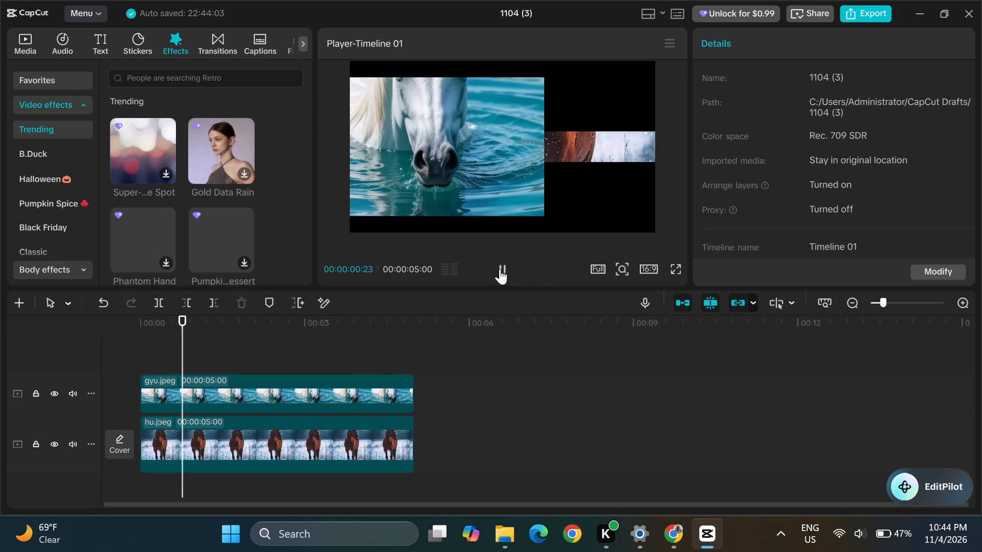
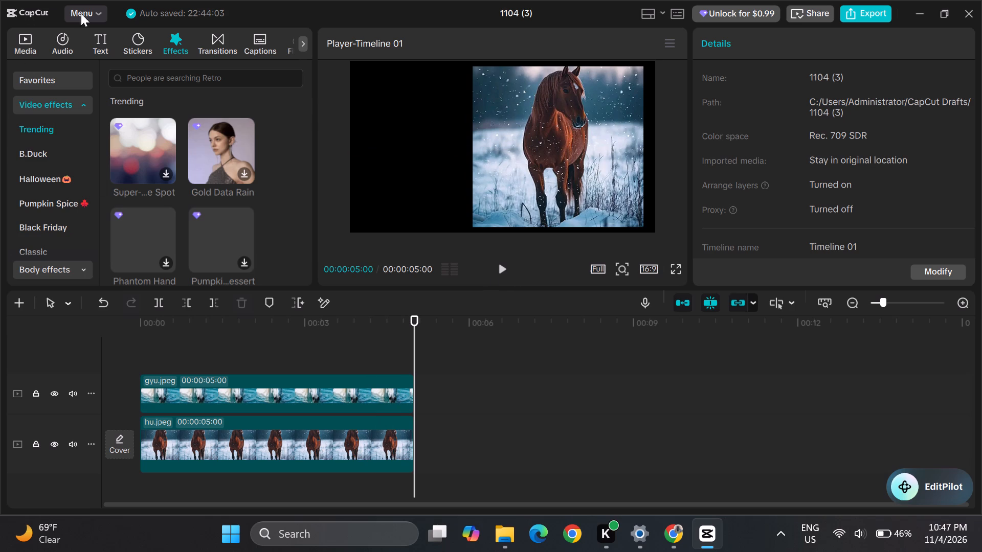
# Bring the imported media back into view and play the timeline again to preview the two horse clips' mask animations.
pyautogui.click(23, 38)
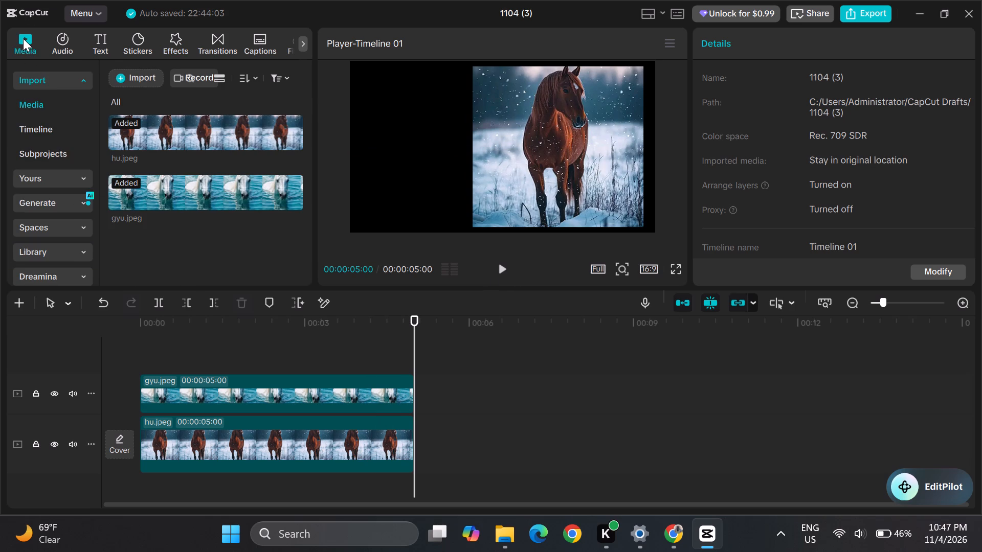
pyautogui.click(501, 265)
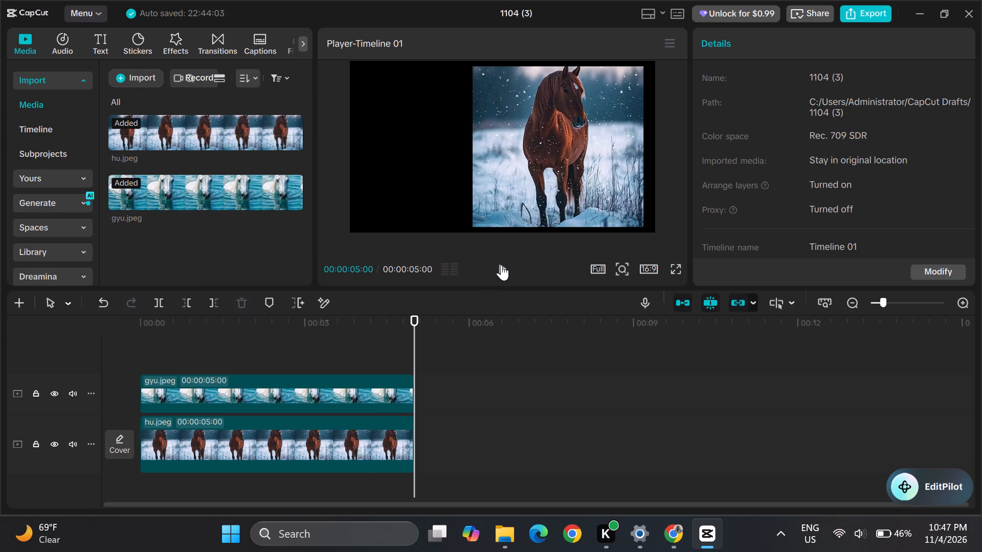
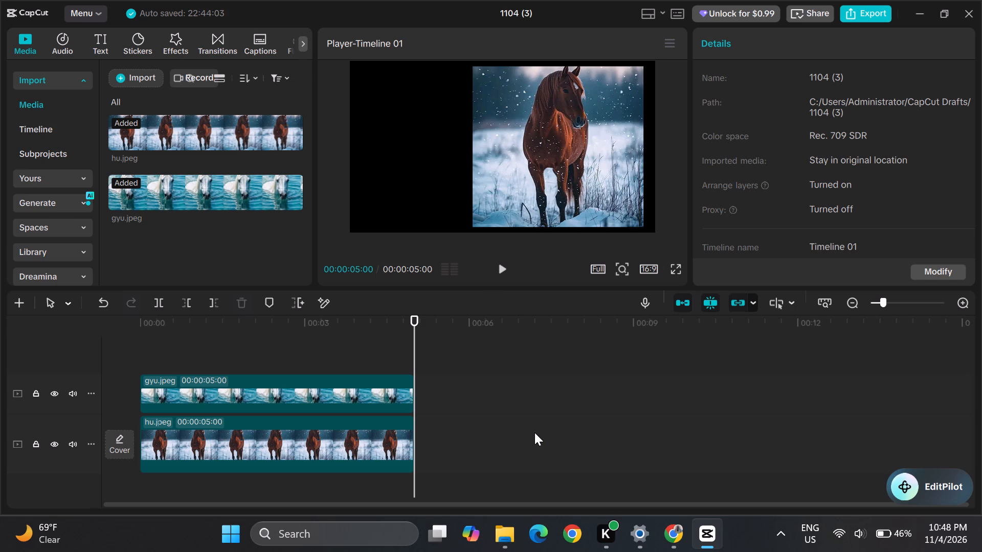
# Play the timeline once more to preview the mask animations on the gyu.jpeg and hu.jpeg clips.
pyautogui.click(506, 272)
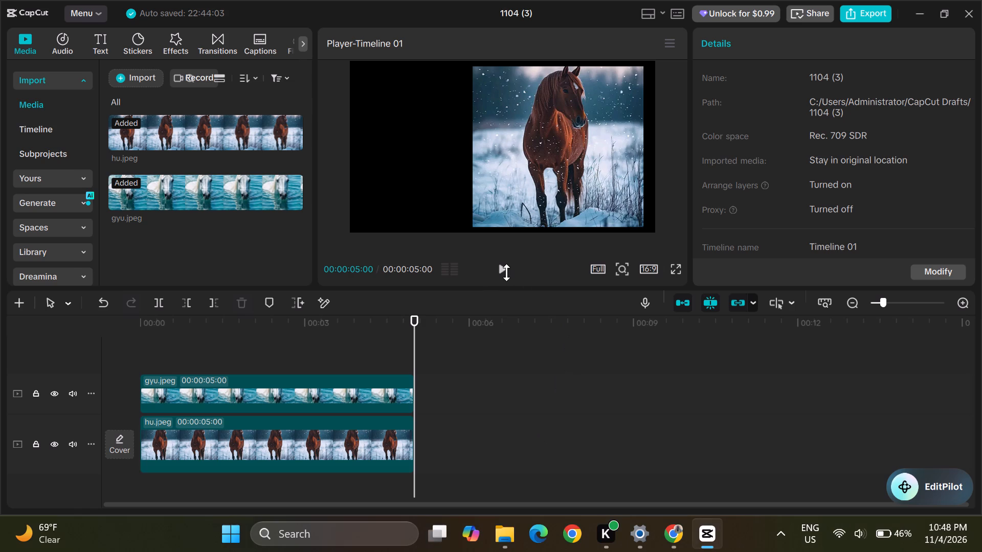
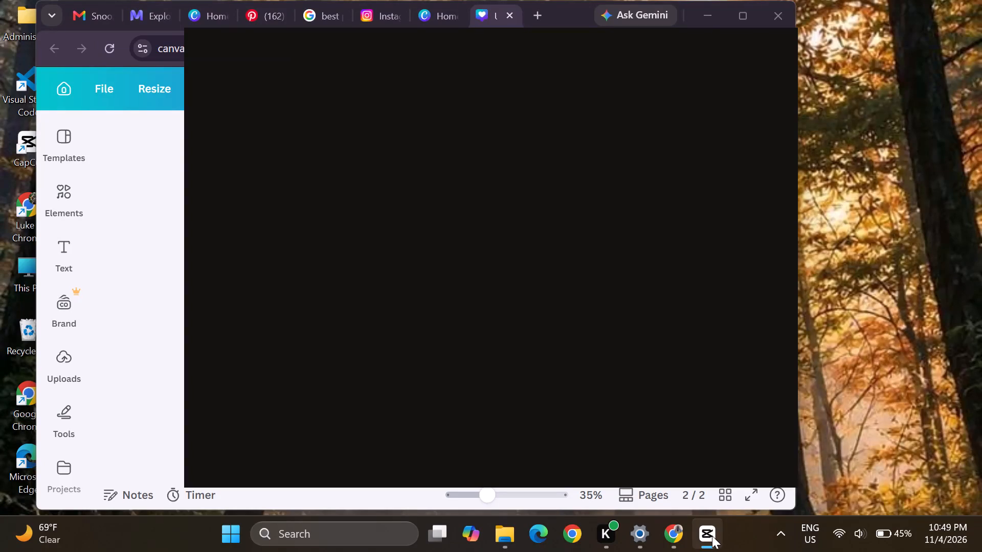
# Switch back to CapCut to bring up the 1104 (3) project with the two horse clips.
pyautogui.click(712, 536)
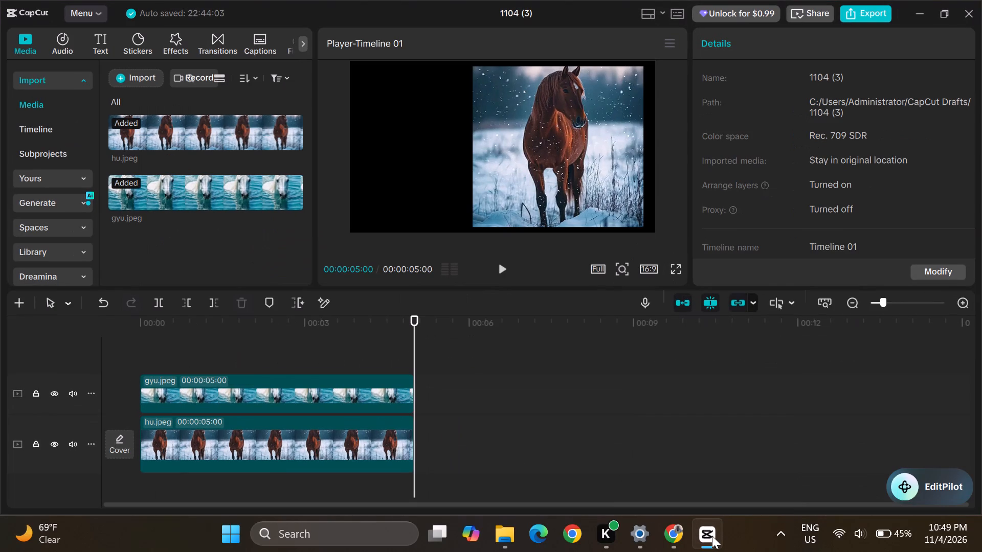